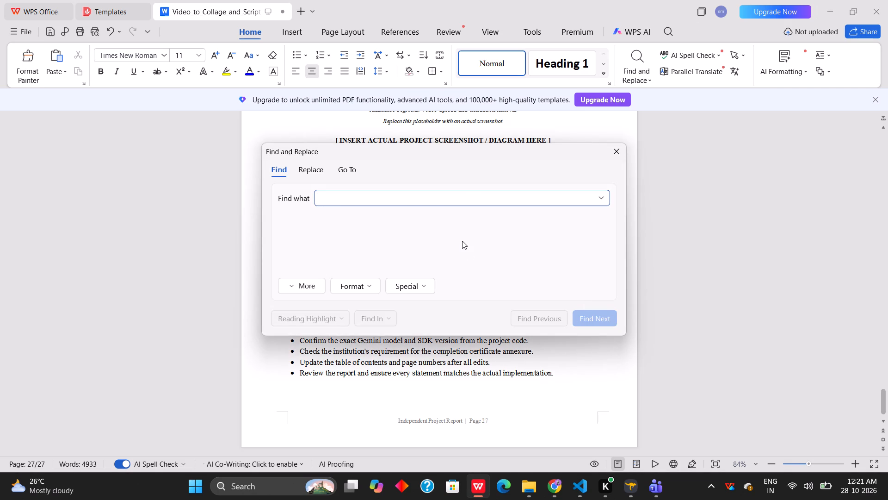
pyautogui.hotkey('ctrl', 'v')
pyautogui.click(594, 316)
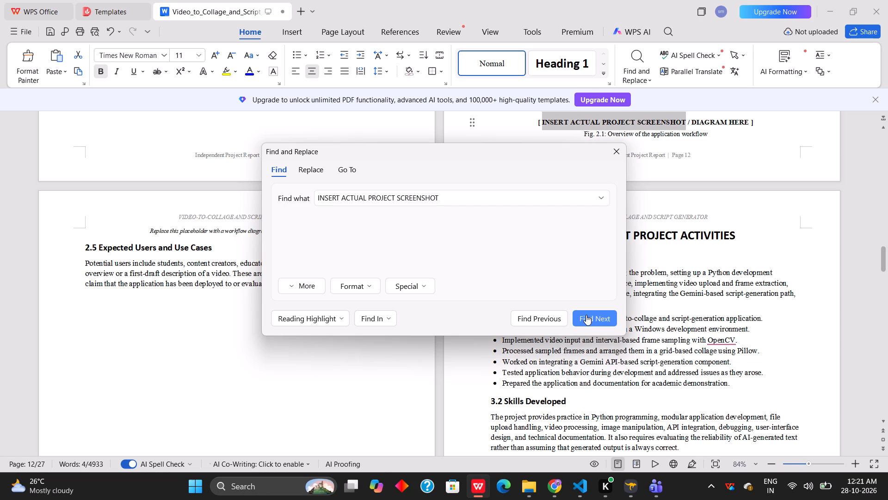
pyautogui.click(618, 154)
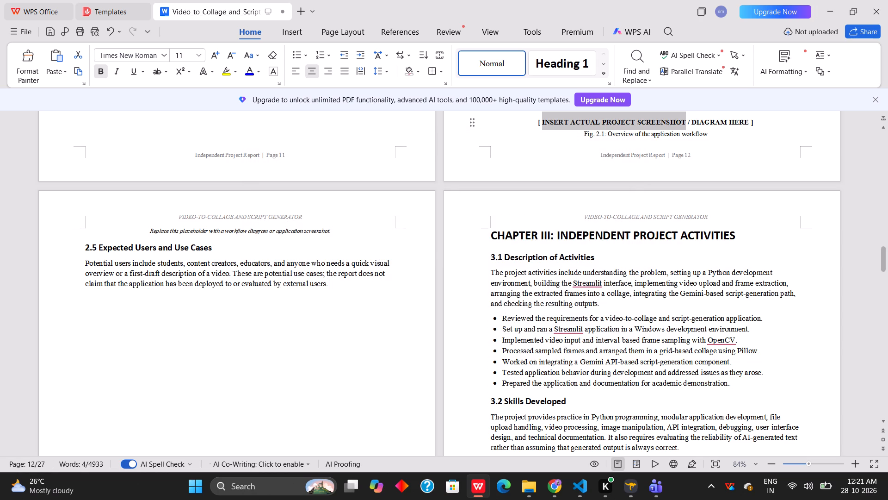
pyautogui.hotkey('ctrl', 'f')
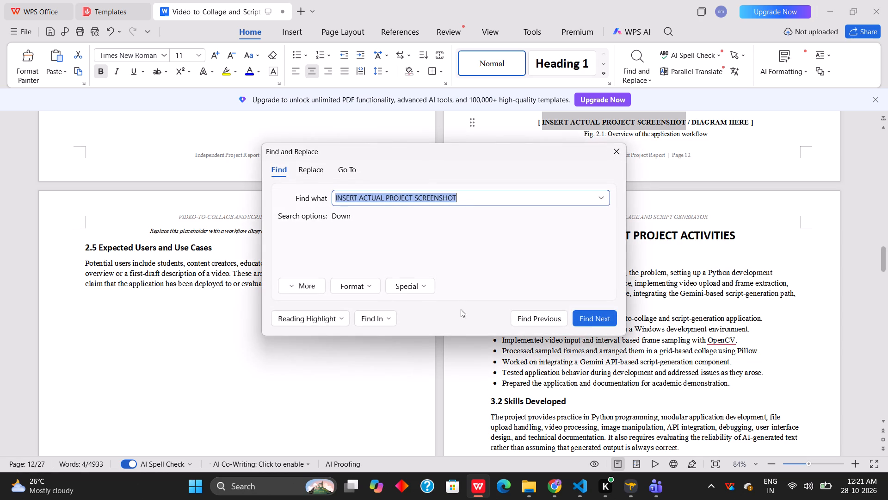
pyautogui.click(586, 321)
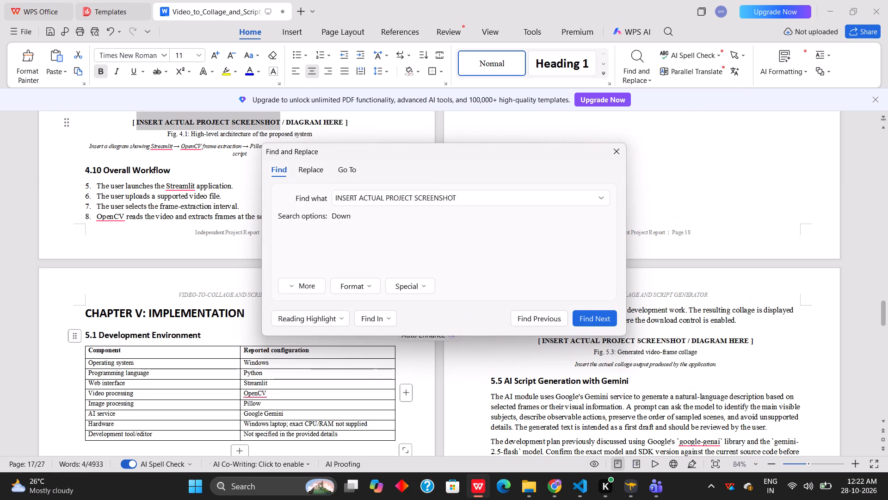
pyautogui.click(442, 372)
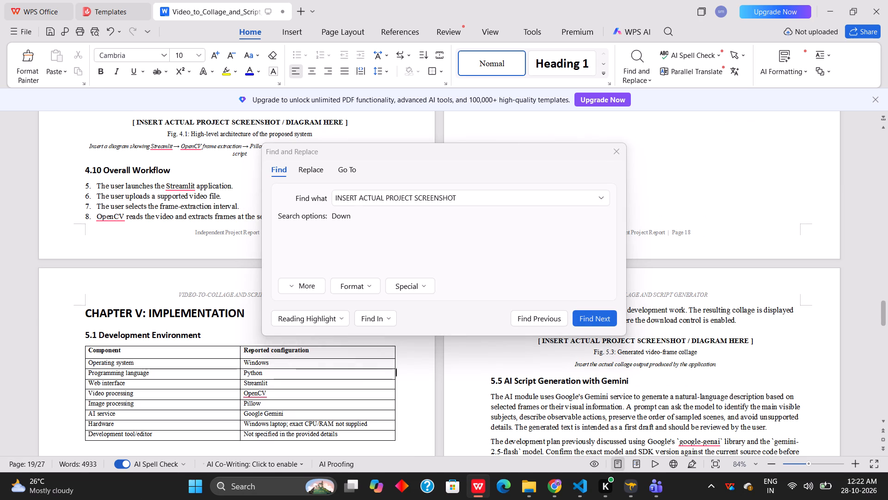
pyautogui.click(471, 362)
pyautogui.click(618, 154)
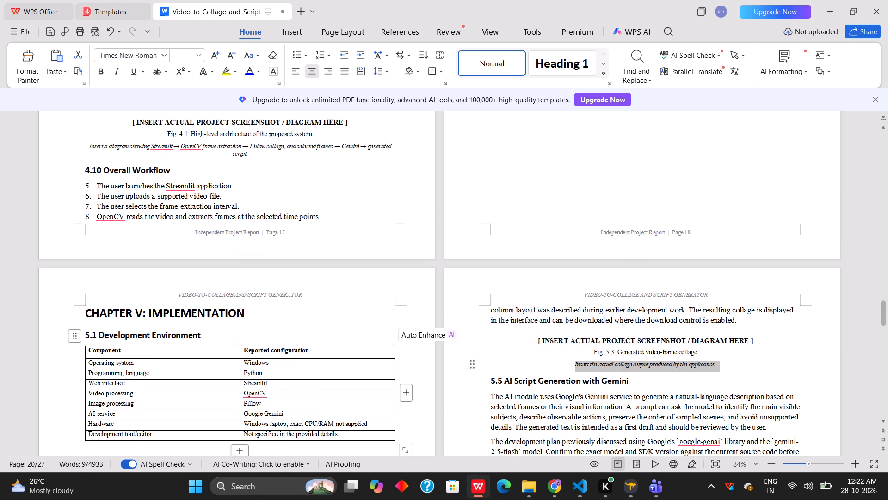
# Delete the screenshot placeholder in section 5.2 together with its Fig. 5.1 caption and the italic instruction line.
pyautogui.scroll(-6, 269, 400)
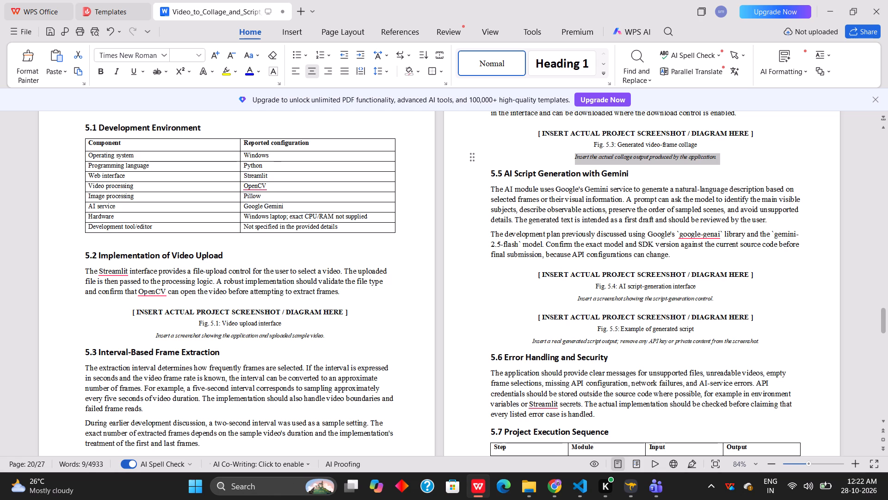
pyautogui.moveTo(129, 307); pyautogui.dragTo(327, 335)
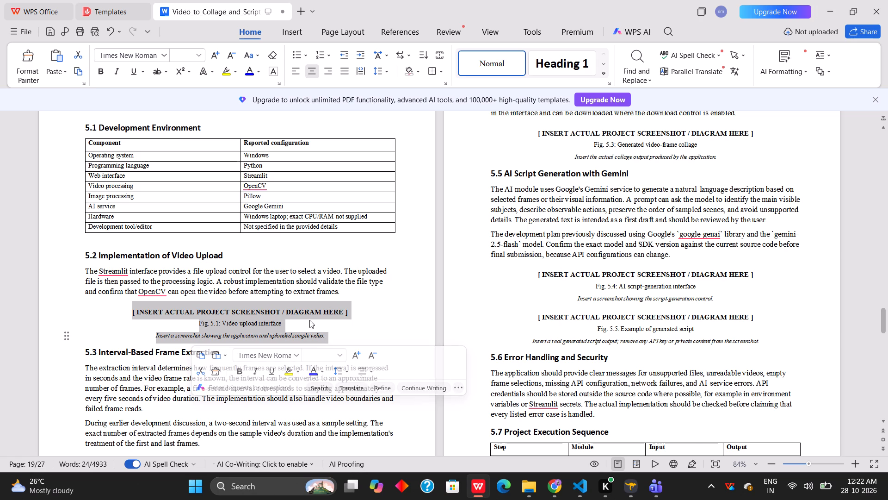
pyautogui.press('Delete')
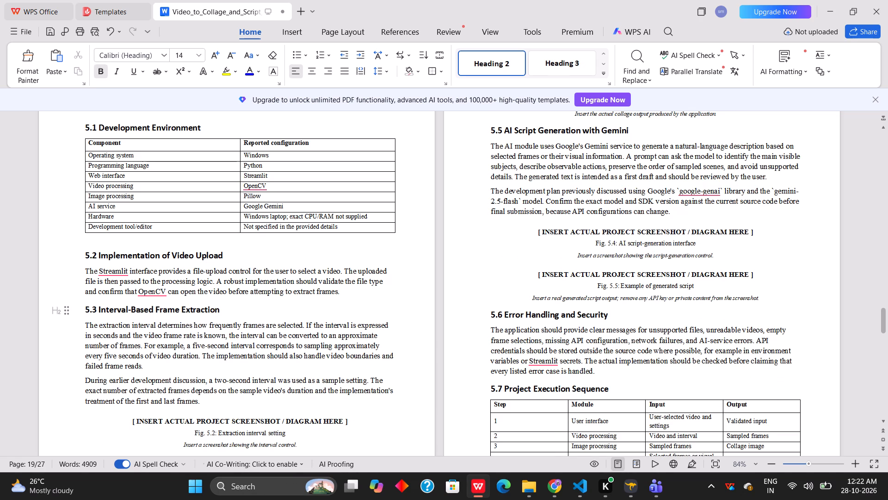
# Insert 23 blank lines before the heading 5.3 Interval-Based Frame Extraction to move it to the top of page 21.
pyautogui.press('Return')
pyautogui.press('Return')
pyautogui.press('Return')
pyautogui.press('Return')
pyautogui.press('Return')
pyautogui.press('Return')
pyautogui.press('Return')
pyautogui.press('Return')
pyautogui.press('Return')
pyautogui.press('Return')
pyautogui.press('Return')
pyautogui.press('Return')
pyautogui.press('Return')
pyautogui.press('Return')
pyautogui.press('Return')
pyautogui.press('Return')
pyautogui.press('Return')
pyautogui.press('Return')
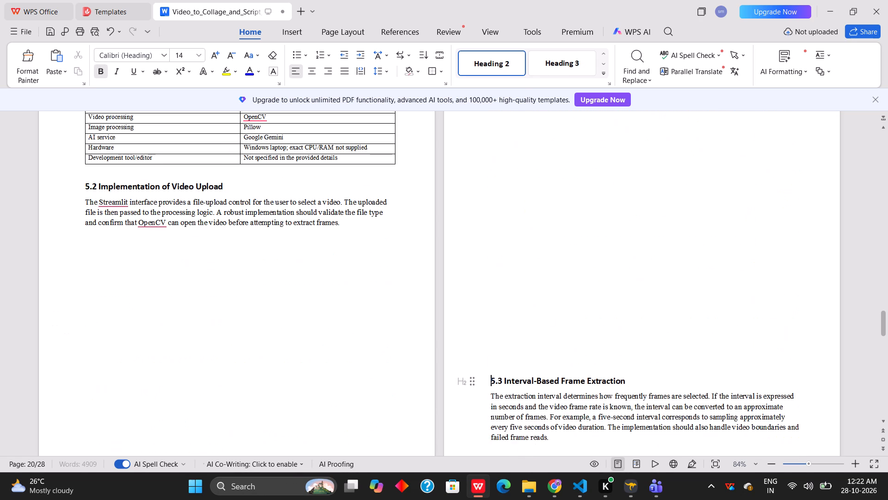
pyautogui.press('Return')
pyautogui.press('Return')
pyautogui.press('Return')
pyautogui.press('Return')
pyautogui.press('Return')
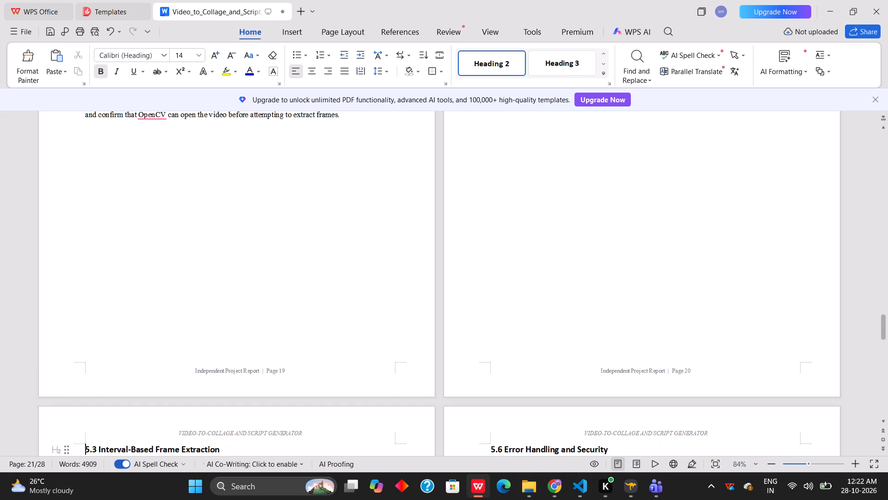
# Start inserting a picture from this device at the end of the section 5.2 paragraph and browse the Screenshots folder for it.
pyautogui.scroll(3, 81, 277)
pyautogui.scroll(-1, 105, 288)
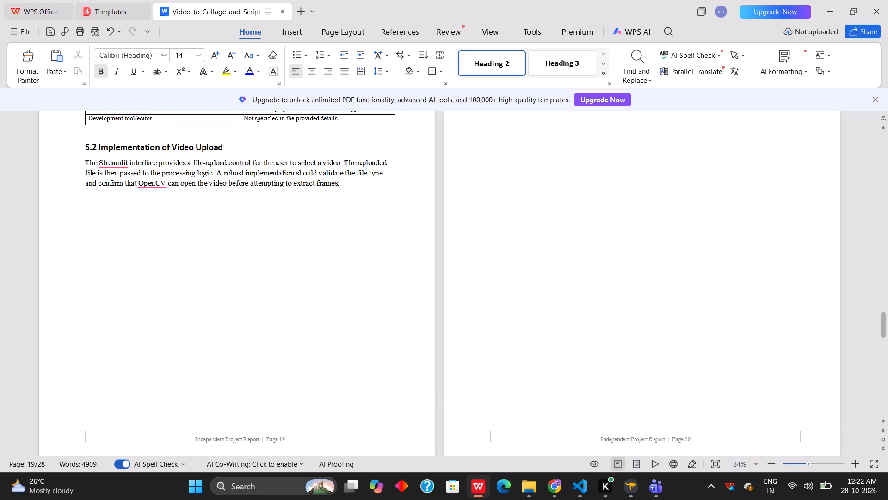
pyautogui.click(123, 247)
pyautogui.click(86, 263)
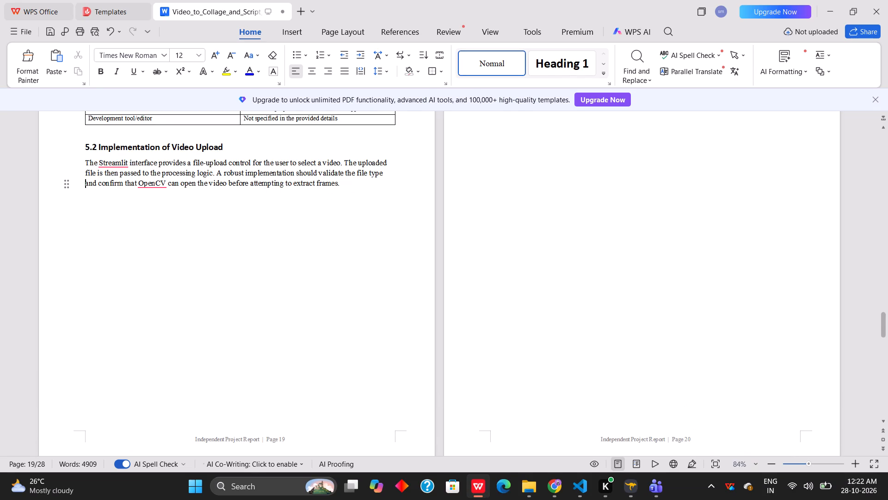
pyautogui.click(370, 192)
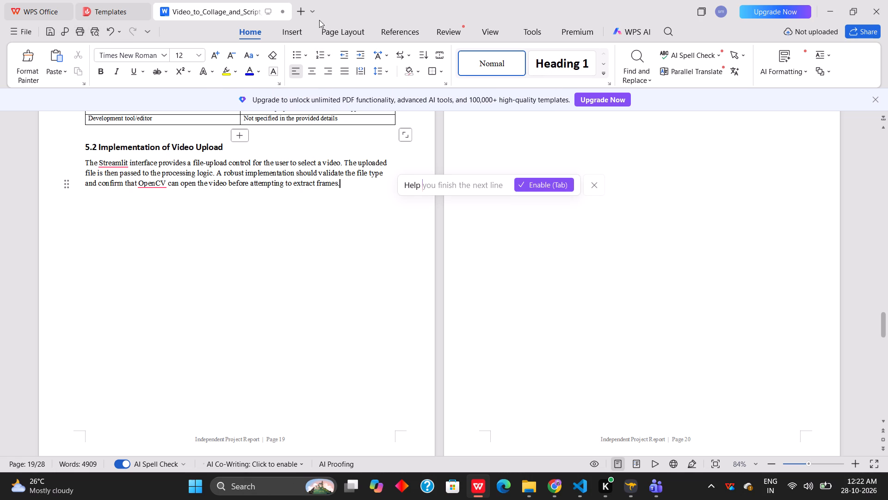
pyautogui.click(296, 33)
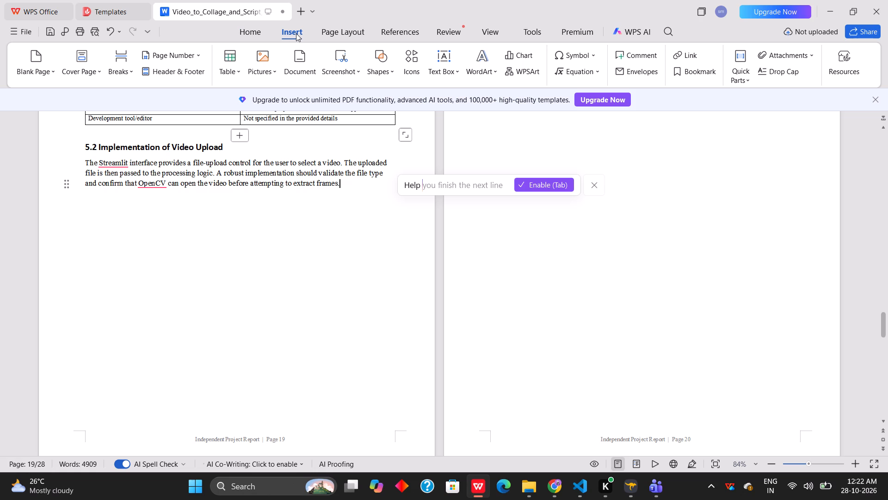
pyautogui.click(260, 69)
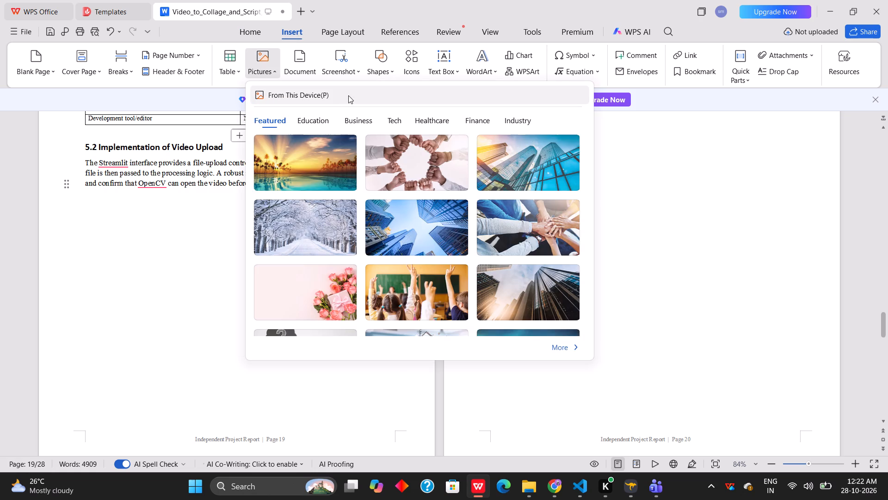
pyautogui.click(348, 95)
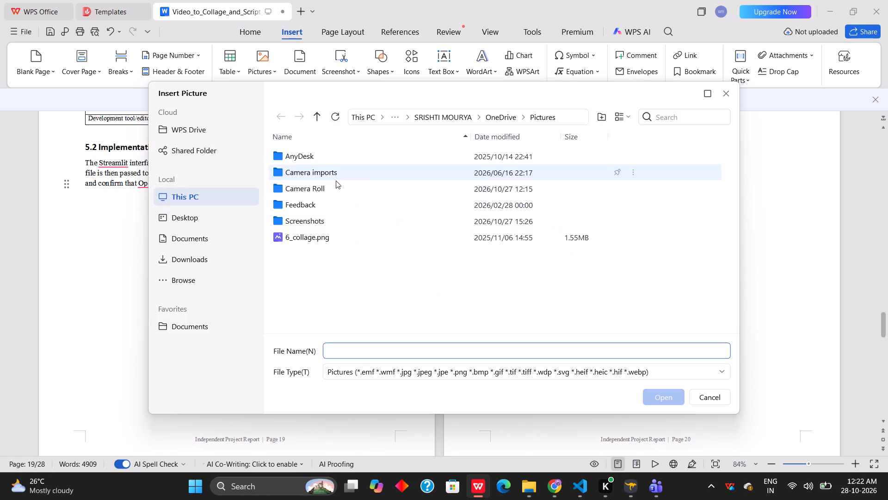
pyautogui.click(314, 220)
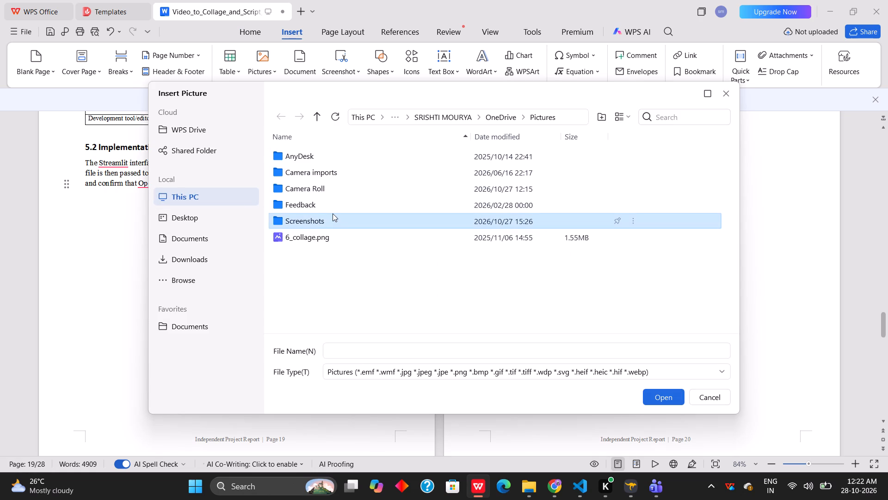
pyautogui.doubleClick(333, 218)
pyautogui.scroll(-5, 346, 237)
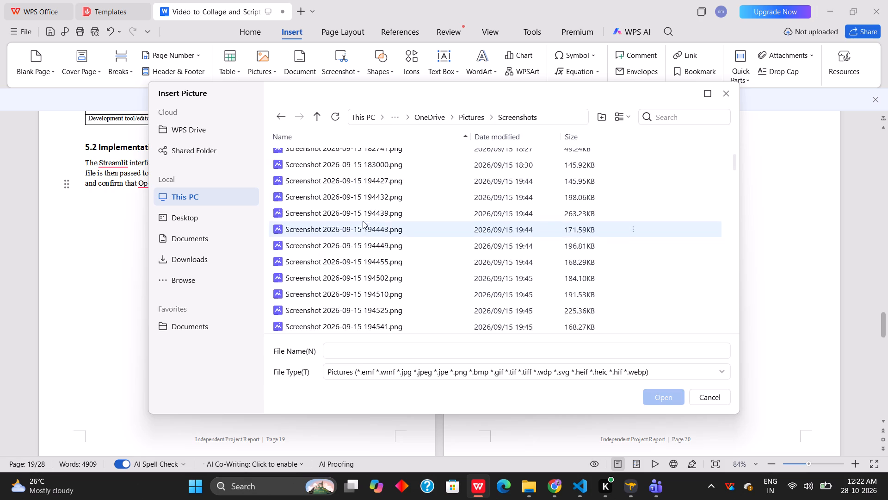
pyautogui.scroll(7, 366, 217)
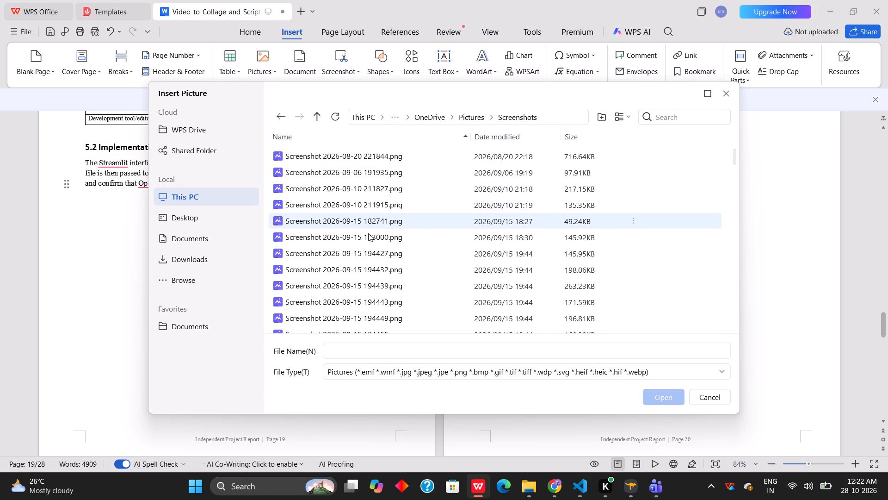
pyautogui.scroll(-5, 446, 204)
pyautogui.scroll(5, 465, 200)
# Switch to File Explorer and open the Screenshots folder inside Pictures, going to the most recent files.
pyautogui.click(523, 487)
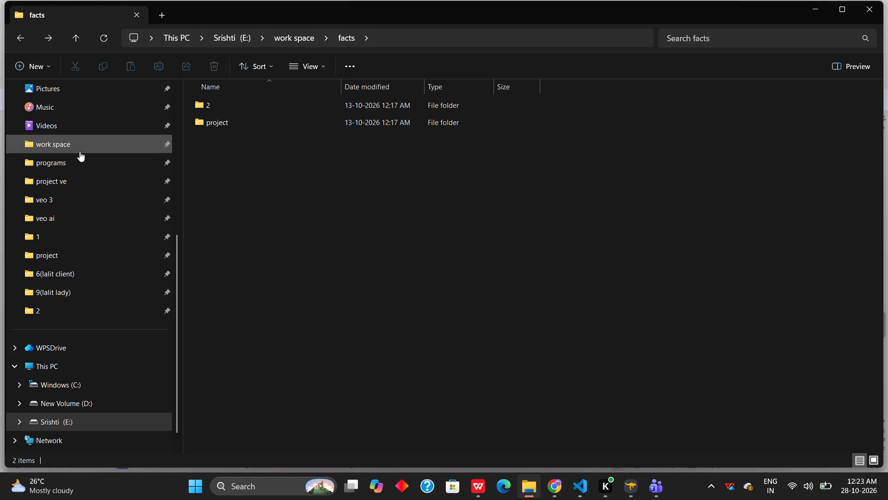
pyautogui.scroll(1, 83, 161)
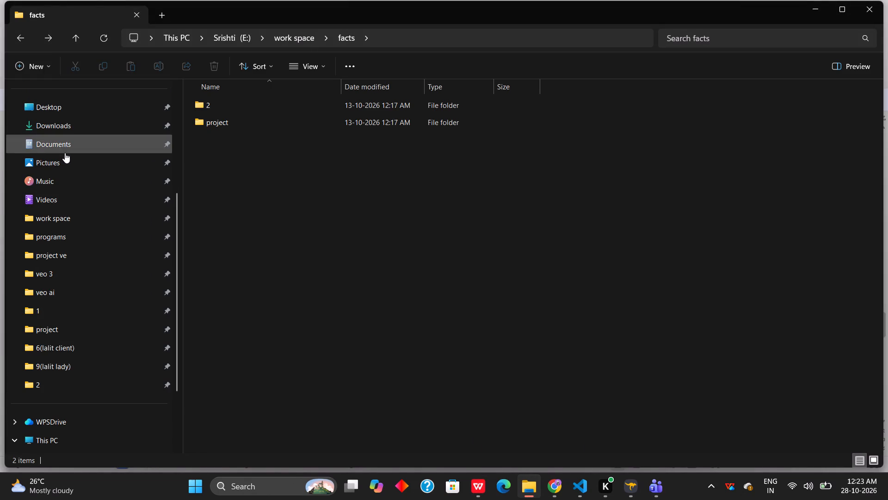
pyautogui.click(74, 163)
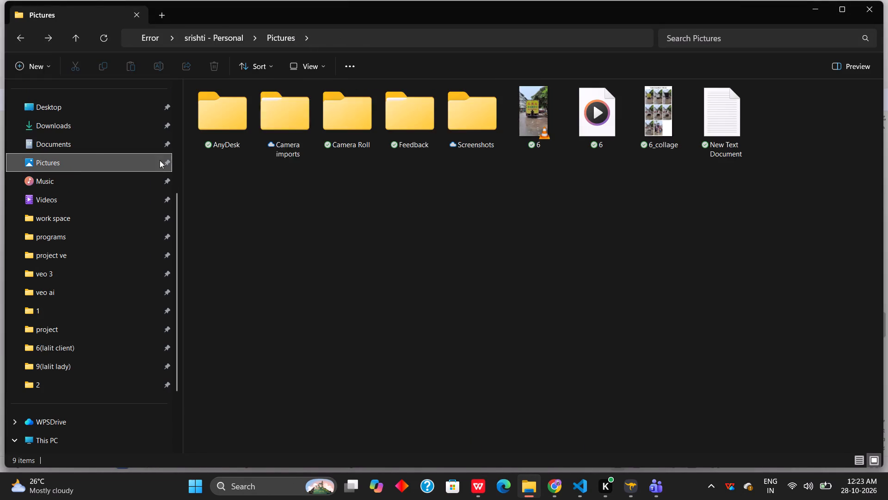
pyautogui.doubleClick(468, 127)
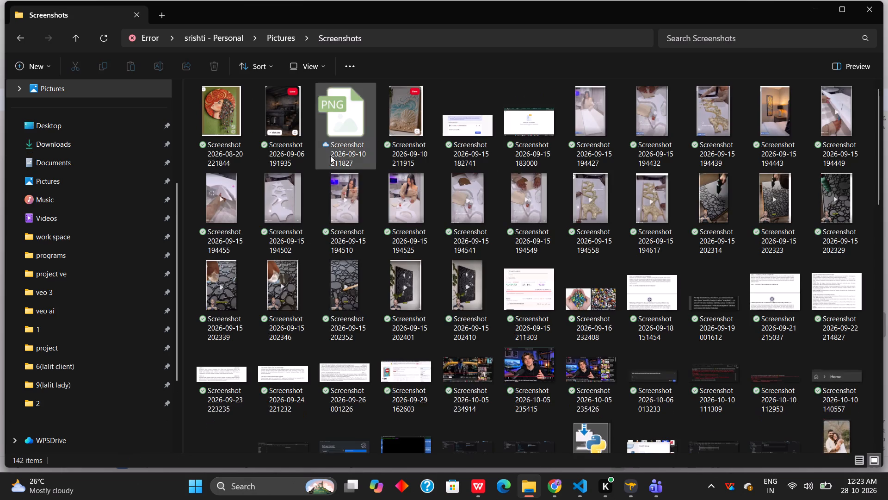
pyautogui.scroll(-20, 417, 198)
pyautogui.scroll(-2, 417, 198)
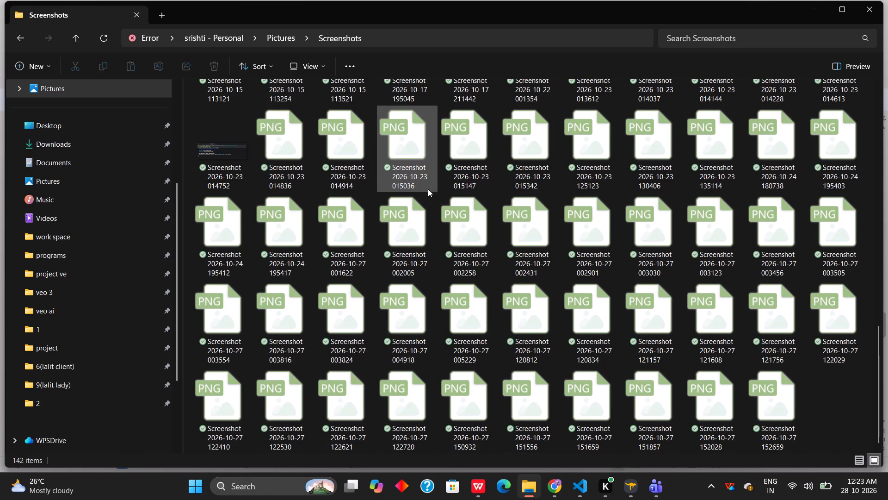
pyautogui.scroll(-1, 337, 199)
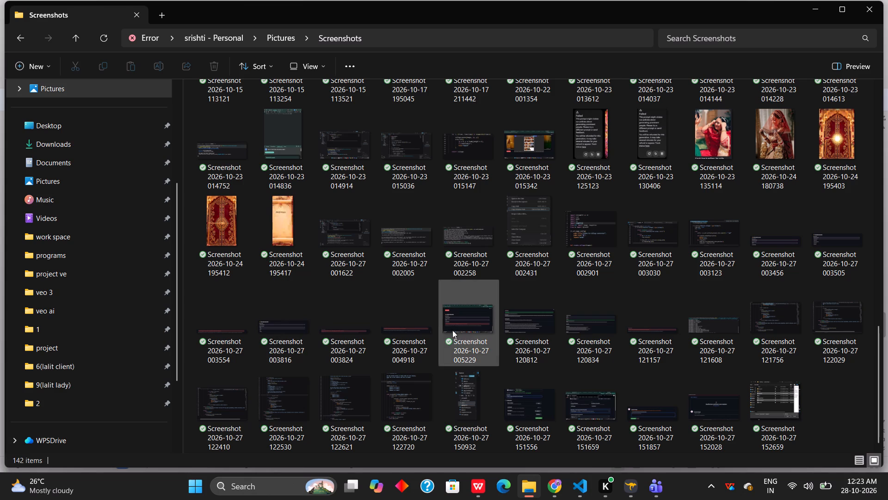
pyautogui.doubleClick(531, 328)
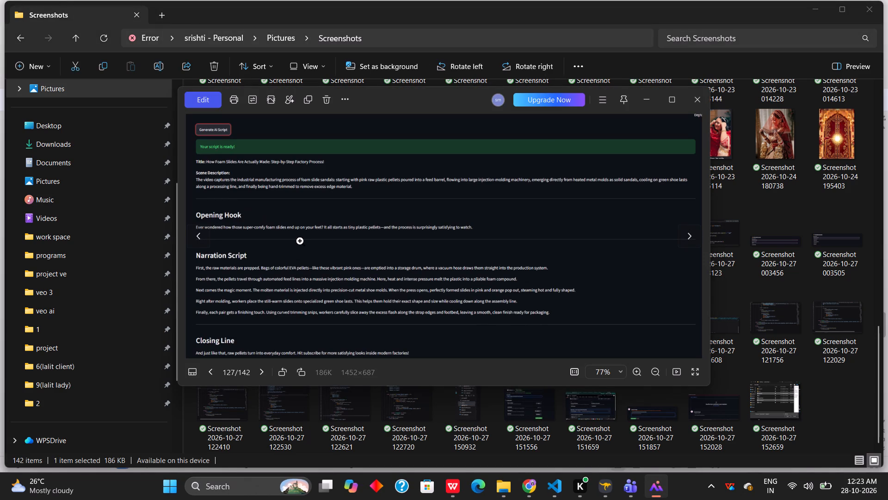
pyautogui.click(701, 101)
pyautogui.doubleClick(592, 335)
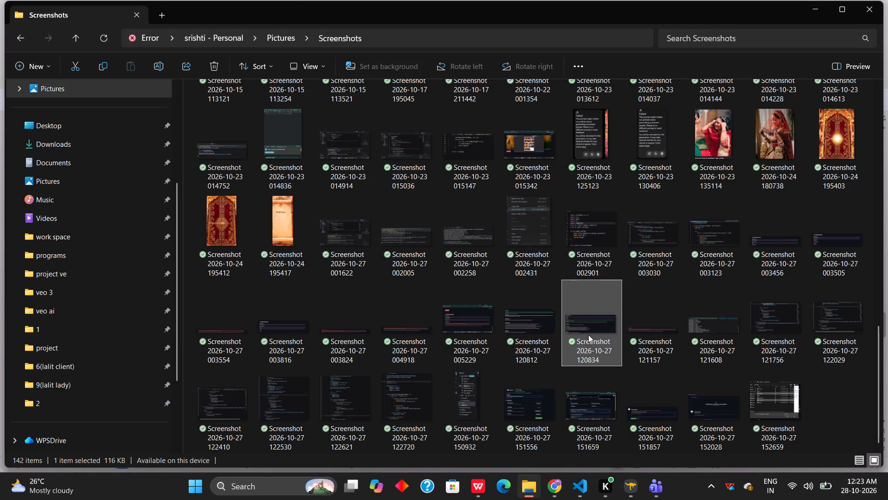
pyautogui.scroll(-3, 292, 285)
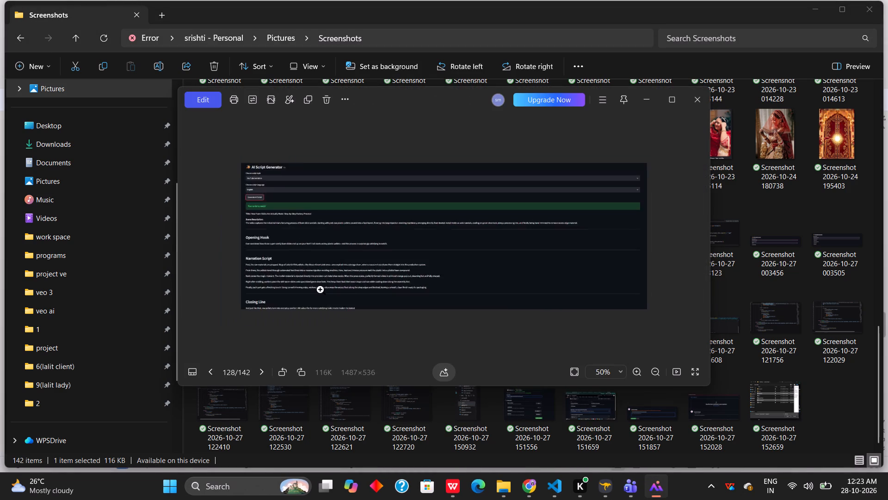
pyautogui.scroll(3, 321, 290)
pyautogui.scroll(3, 457, 292)
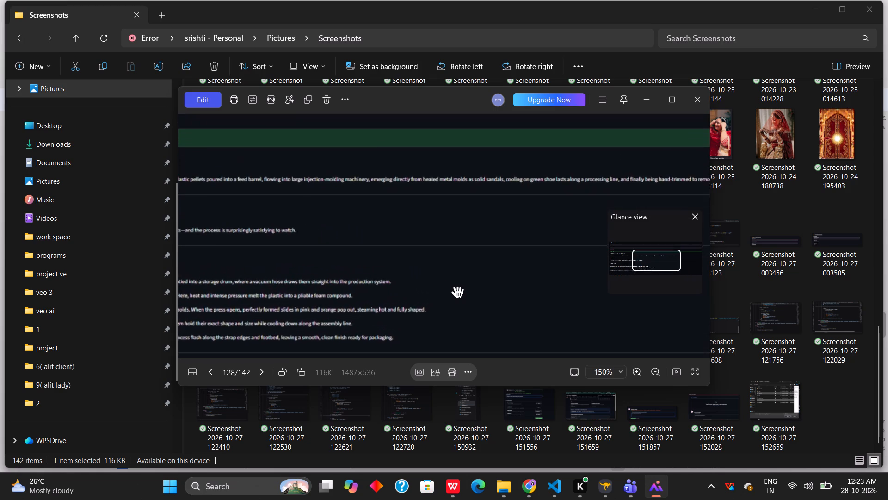
pyautogui.scroll(-7, 457, 292)
pyautogui.scroll(3, 457, 292)
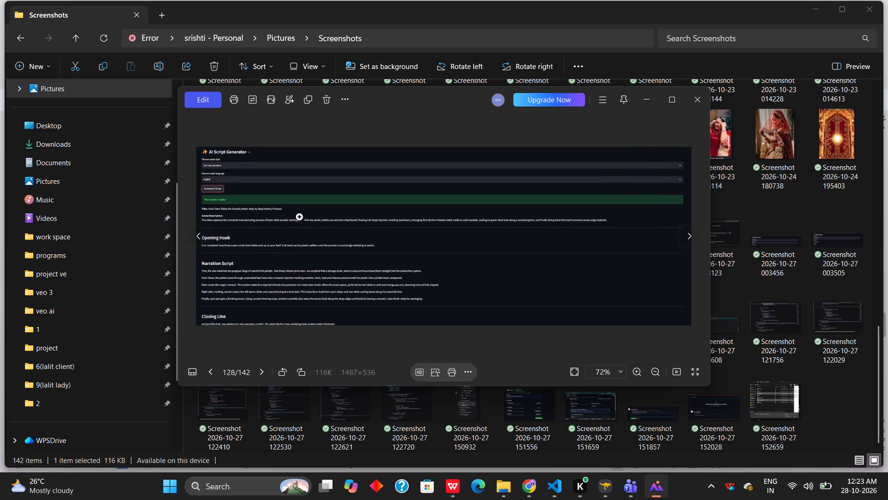
pyautogui.click(702, 93)
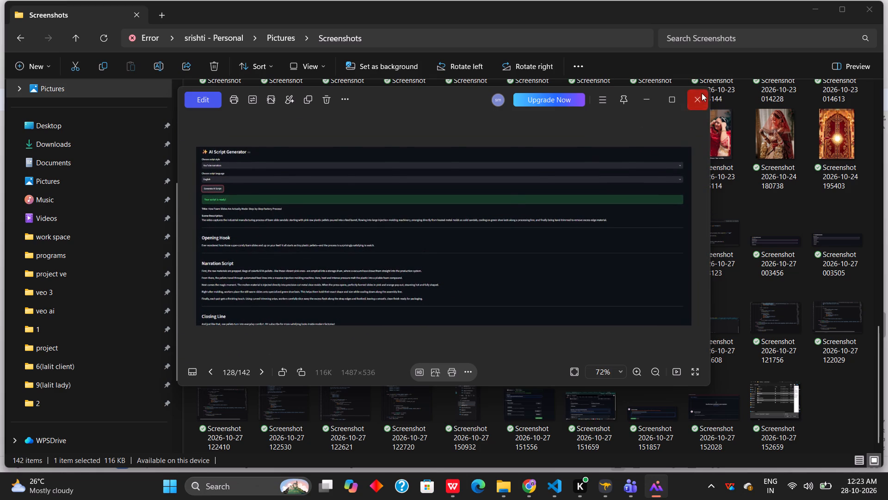
# Delete the 2026-10-27 screenshots 120812 and 005229, plus the four consecutive ones from 003554 to 004918.
pyautogui.click(518, 345)
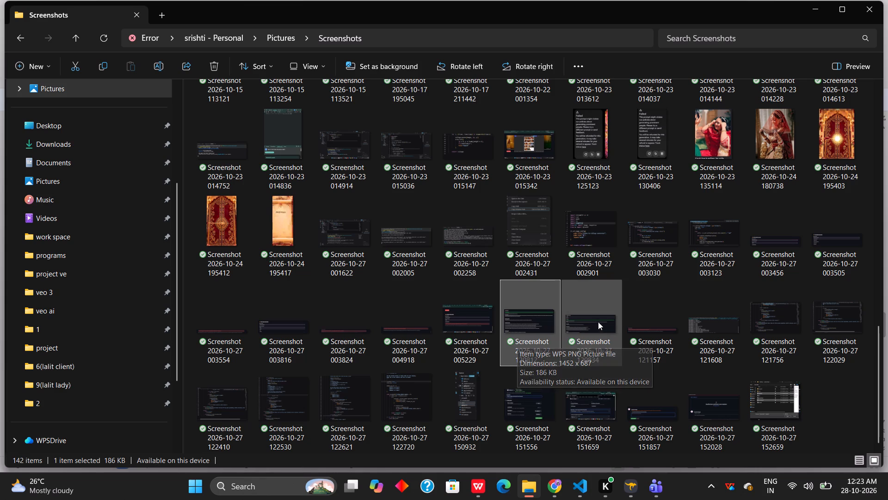
pyautogui.press('Delete')
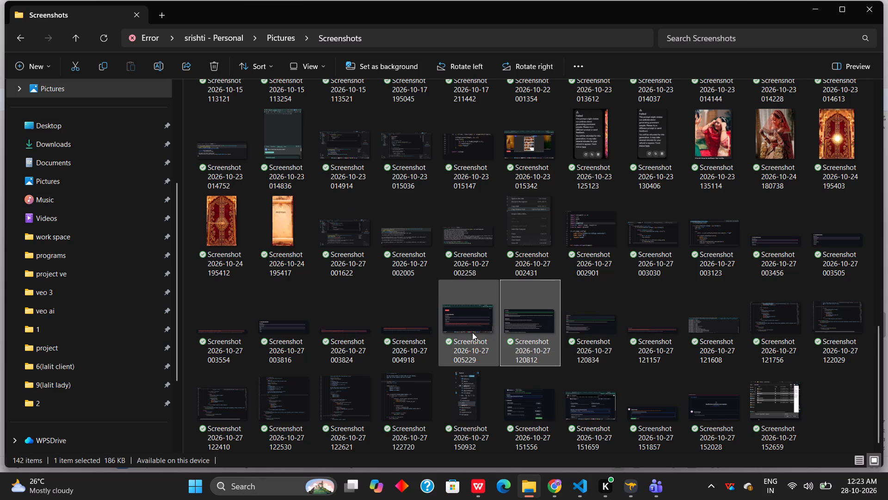
pyautogui.click(461, 335)
pyautogui.press('Delete')
pyautogui.click(413, 345)
pyautogui.press('Delete')
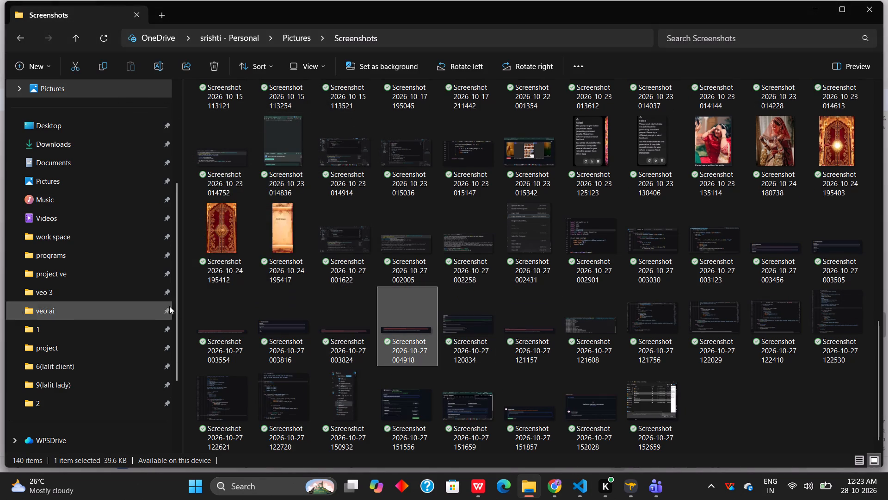
pyautogui.moveTo(189, 296); pyautogui.dragTo(406, 350)
pyautogui.press('Delete')
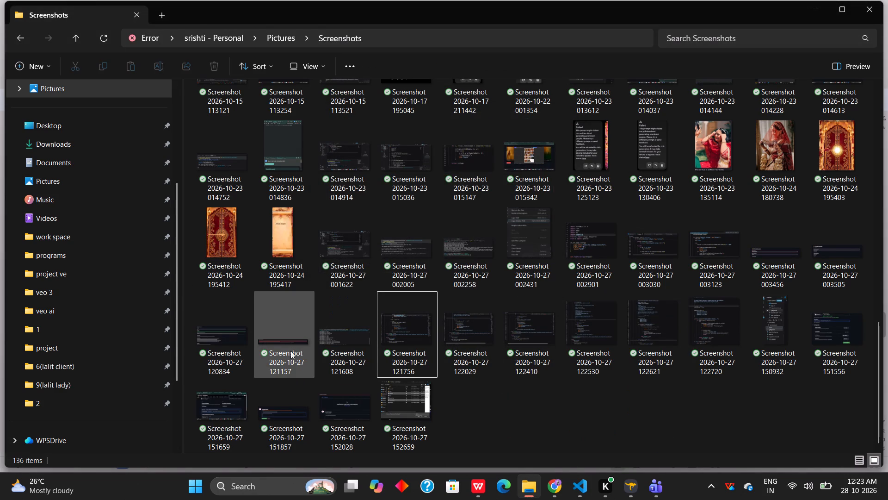
pyautogui.click(286, 351)
pyautogui.press('Delete')
pyautogui.doubleClick(286, 341)
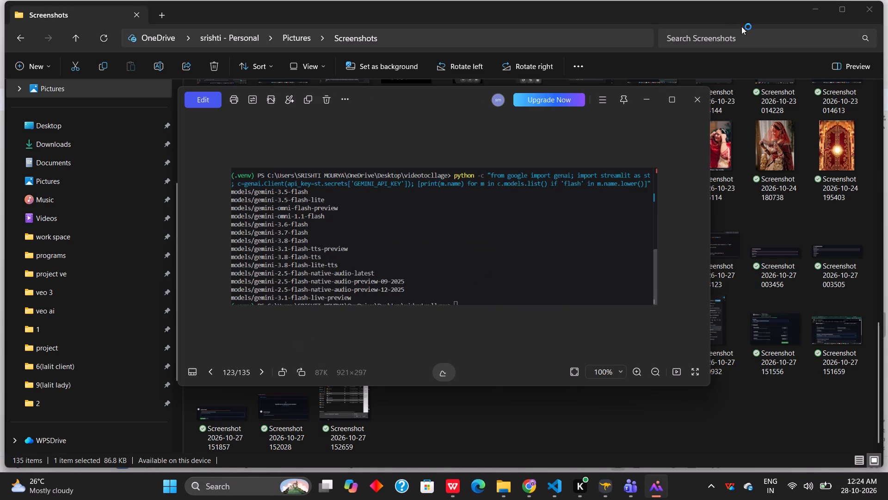
pyautogui.click(696, 100)
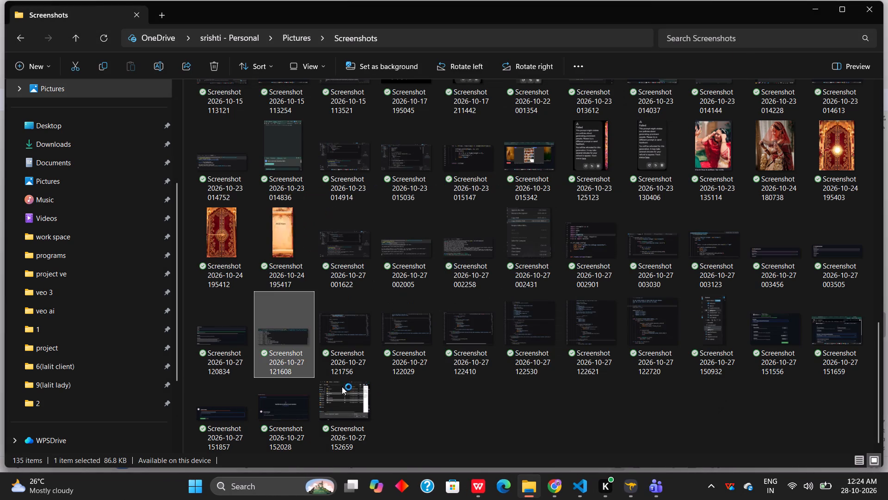
pyautogui.press('Delete')
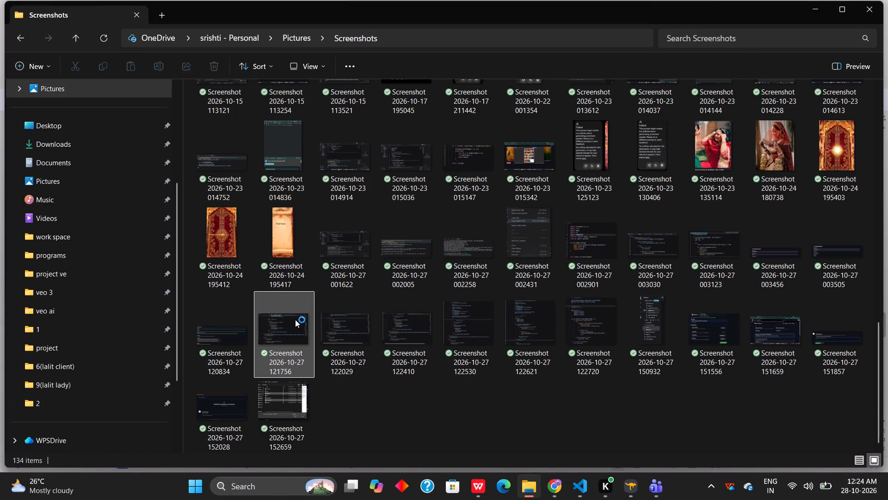
# Delete the 2026-10-27 code screenshots 121756, 122029, 122410, 122621, 122530 and 122720, along with screenshot 150932.
pyautogui.click(295, 319)
pyautogui.press('Delete')
pyautogui.click(290, 329)
pyautogui.press('Delete')
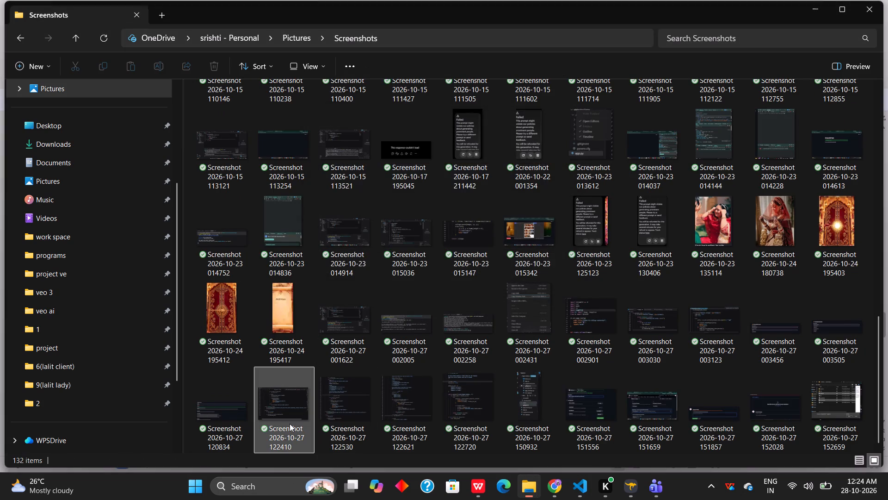
pyautogui.click(290, 424)
pyautogui.press('Delete')
pyautogui.click(327, 406)
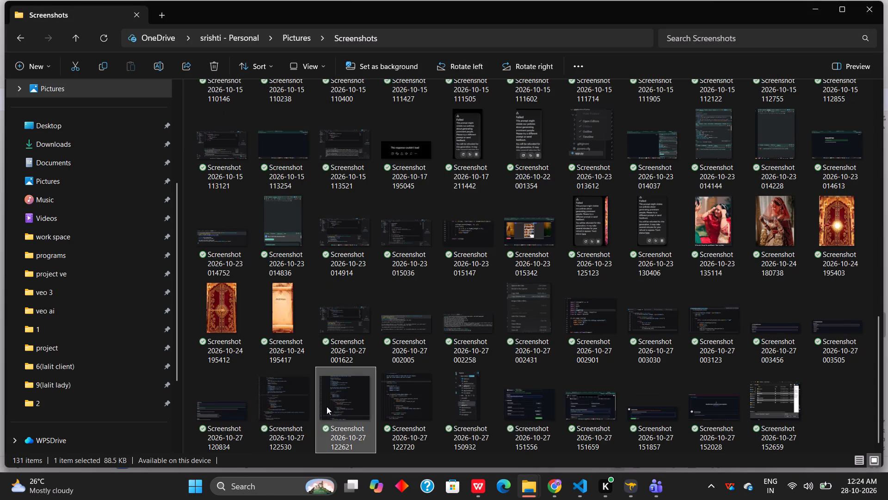
pyautogui.press('Delete')
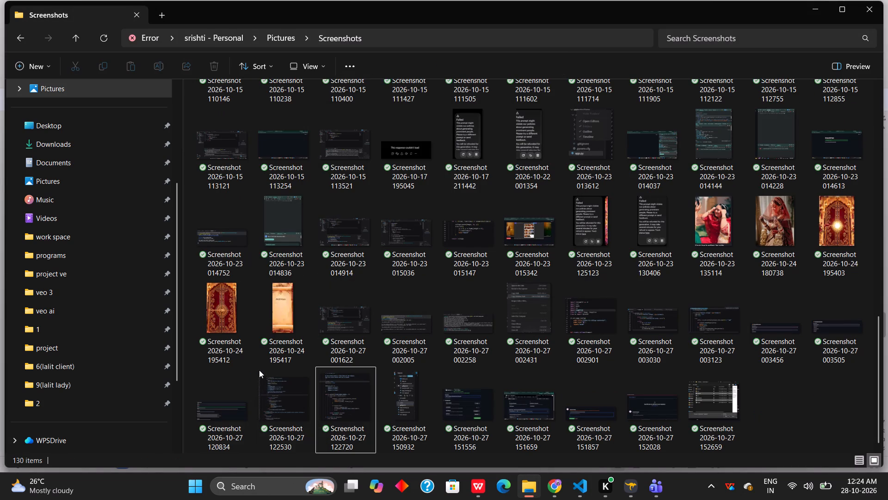
pyautogui.moveTo(259, 370); pyautogui.dragTo(406, 454)
pyautogui.press('Delete')
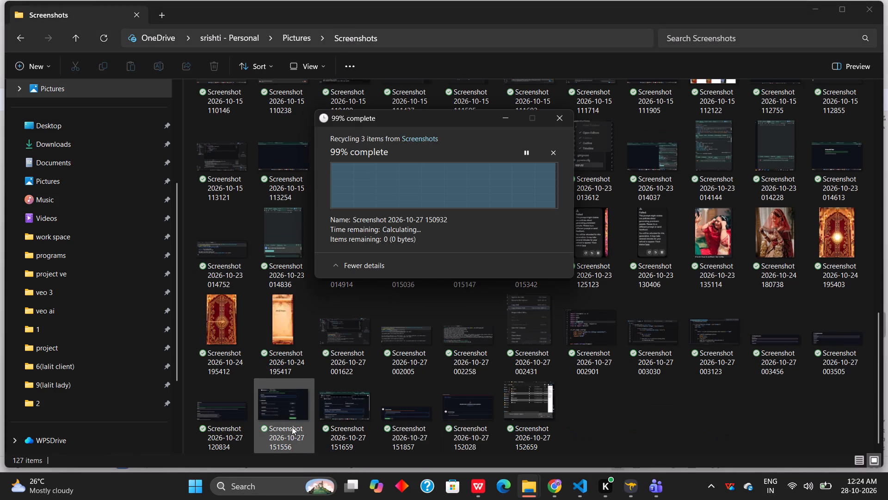
pyautogui.doubleClick(291, 427)
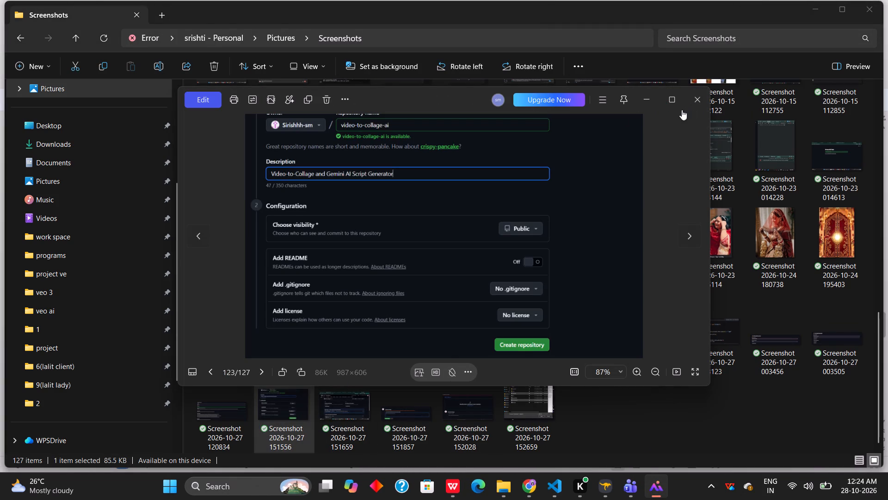
pyautogui.click(702, 103)
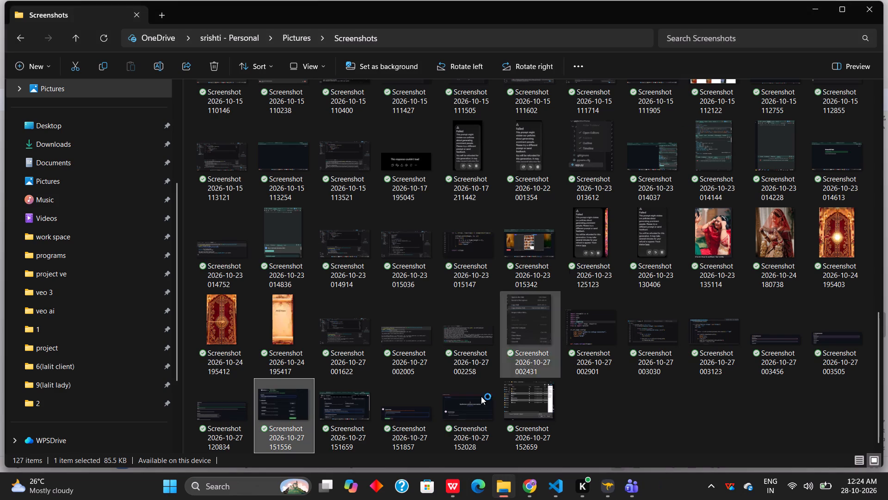
# Delete the last five 2026-10-27 screenshots: 151556, 151659, 151857, 152028 and 152659.
pyautogui.moveTo(301, 462); pyautogui.dragTo(357, 433)
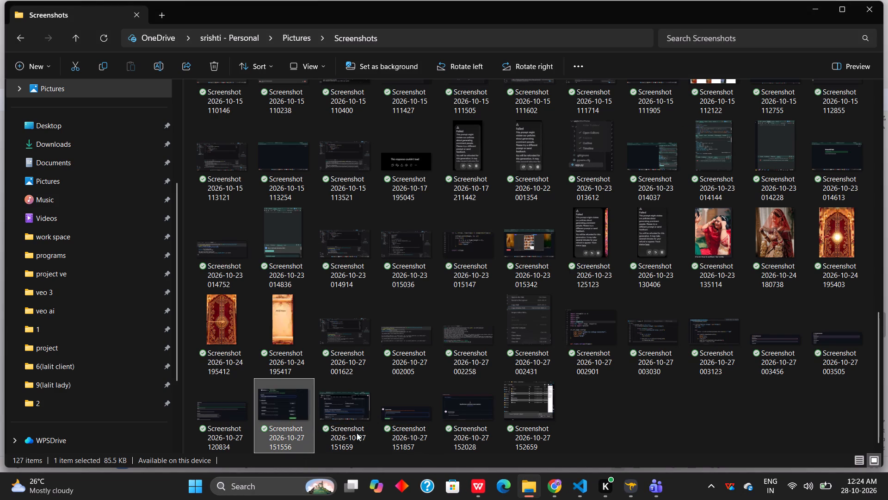
pyautogui.moveTo(357, 433); pyautogui.dragTo(356, 434)
pyautogui.moveTo(264, 384); pyautogui.dragTo(324, 402)
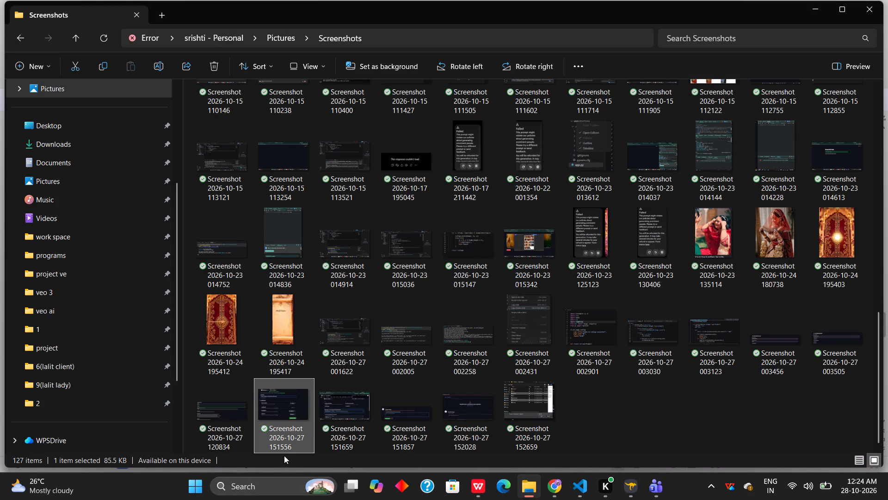
pyautogui.moveTo(284, 459); pyautogui.dragTo(383, 423)
pyautogui.moveTo(619, 424); pyautogui.dragTo(365, 417)
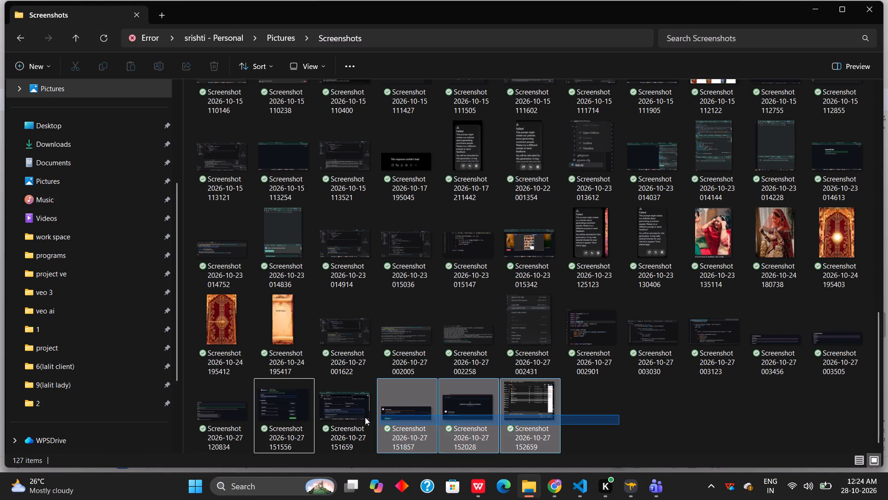
pyautogui.moveTo(365, 417); pyautogui.dragTo(286, 430)
pyautogui.press('Delete')
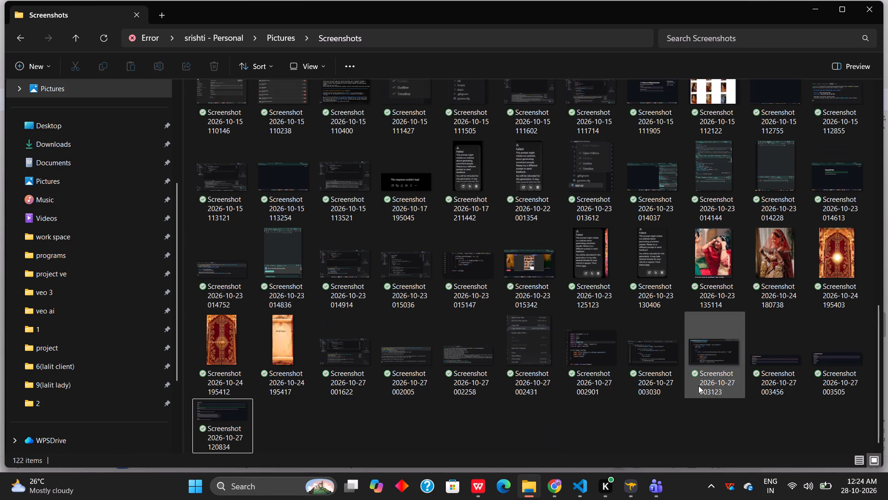
# Preview the 2026-10-27 screenshots 002258, 003505, 003456 and 003123 to check their content, closing the viewer after checking.
pyautogui.doubleClick(481, 383)
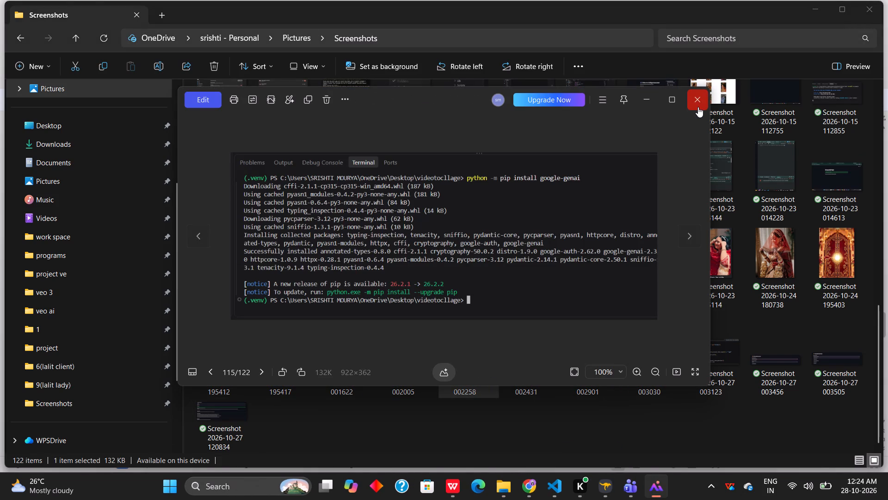
pyautogui.click(698, 105)
pyautogui.moveTo(352, 418); pyautogui.dragTo(357, 373)
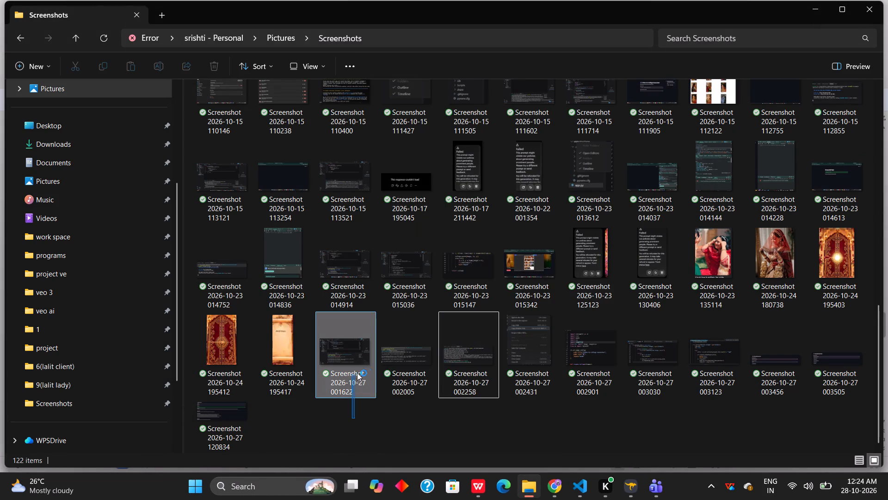
pyautogui.moveTo(357, 373); pyautogui.dragTo(836, 368)
pyautogui.click(749, 464)
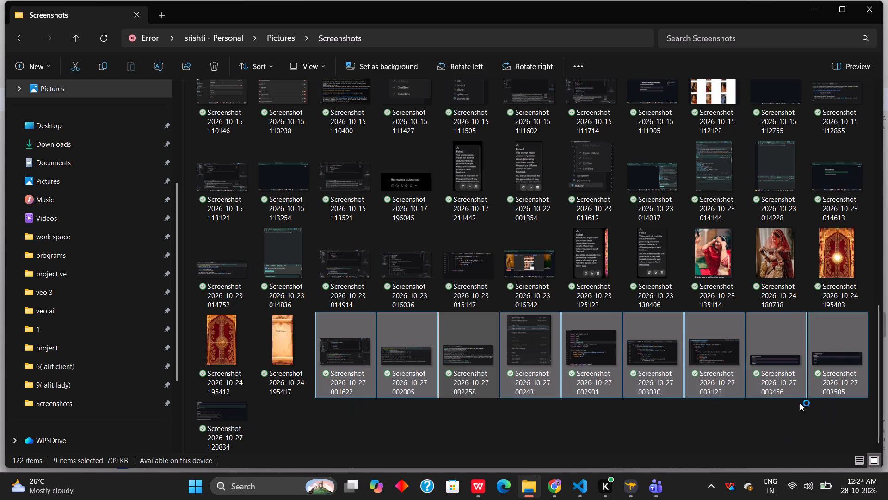
pyautogui.doubleClick(825, 375)
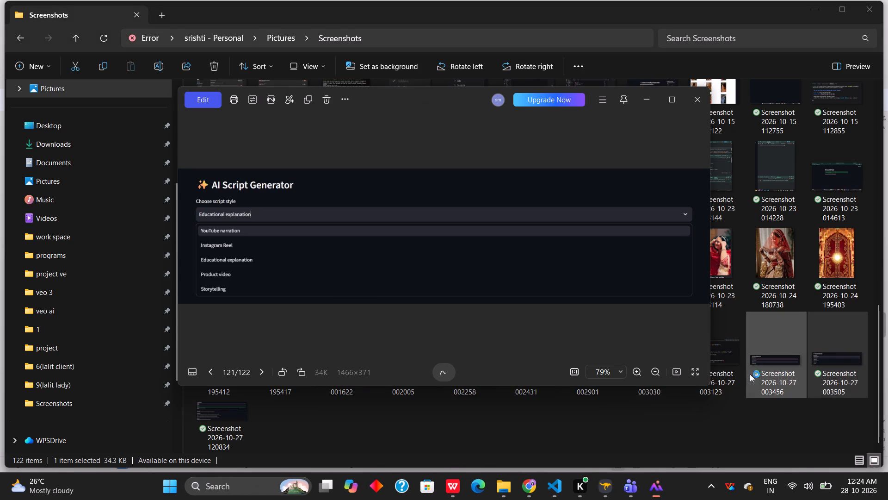
pyautogui.click(694, 94)
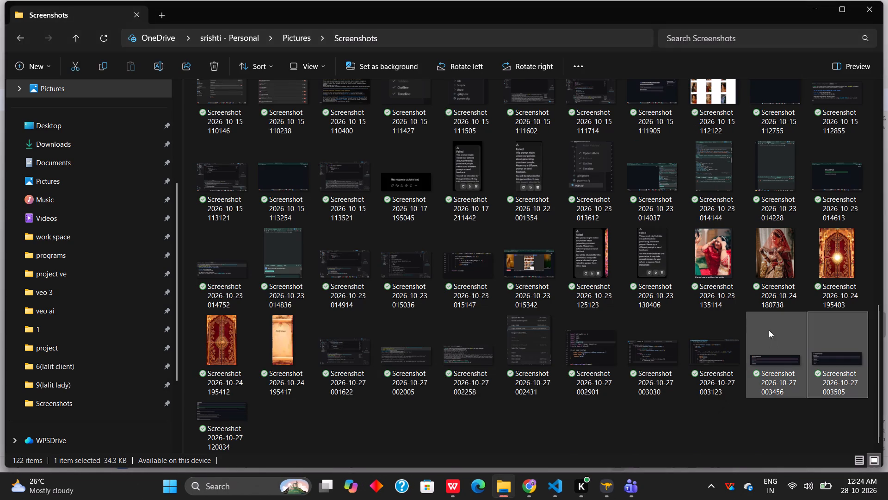
pyautogui.doubleClick(779, 366)
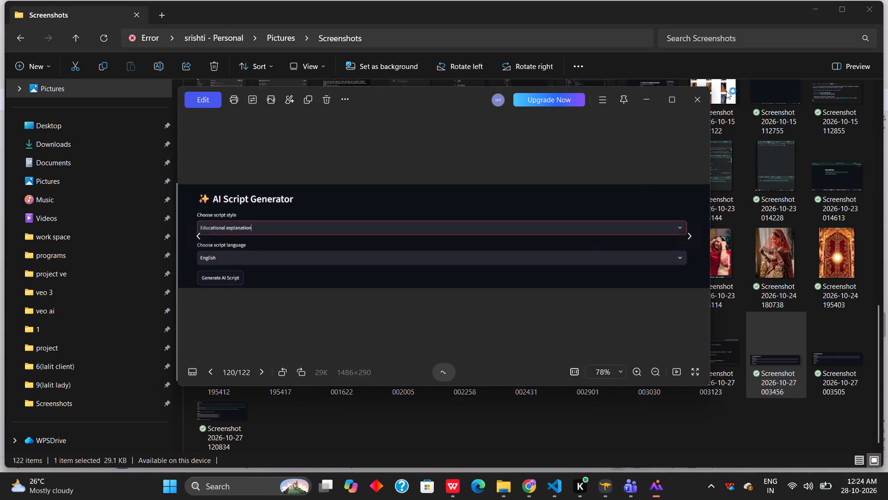
pyautogui.press('Left')
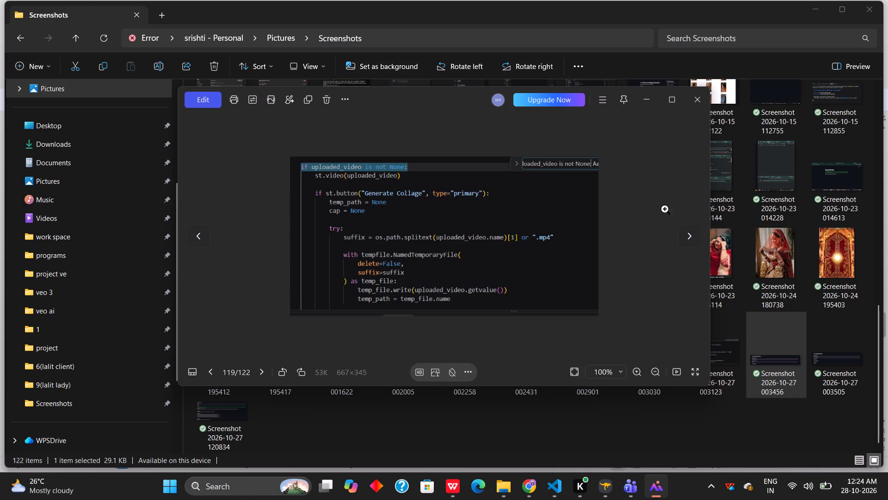
pyautogui.click(699, 100)
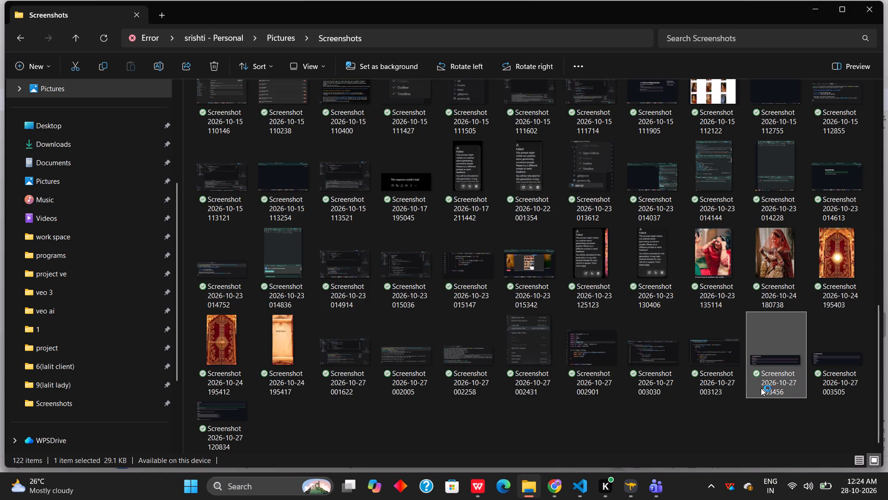
pyautogui.click(757, 371)
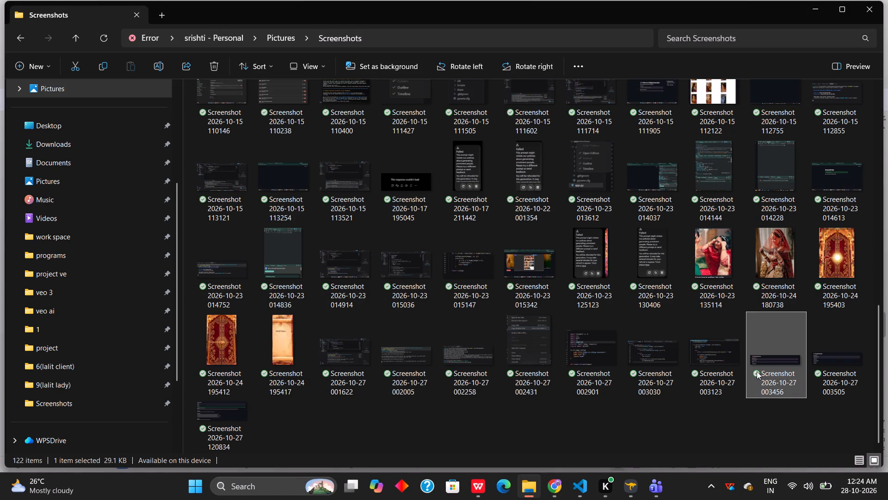
pyautogui.press('F2')
pyautogui.write('acript generator')
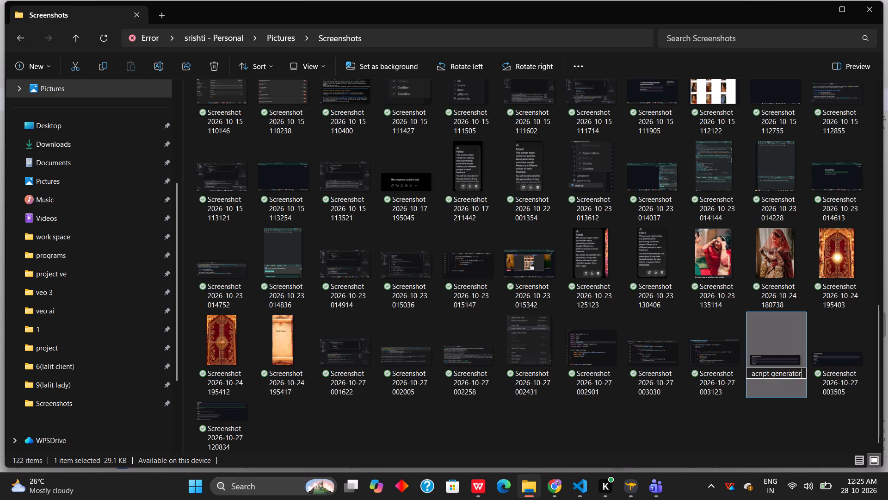
pyautogui.click(752, 372)
pyautogui.click(757, 370)
pyautogui.press('BackSpace')
pyautogui.press('s')
pyautogui.press('Return')
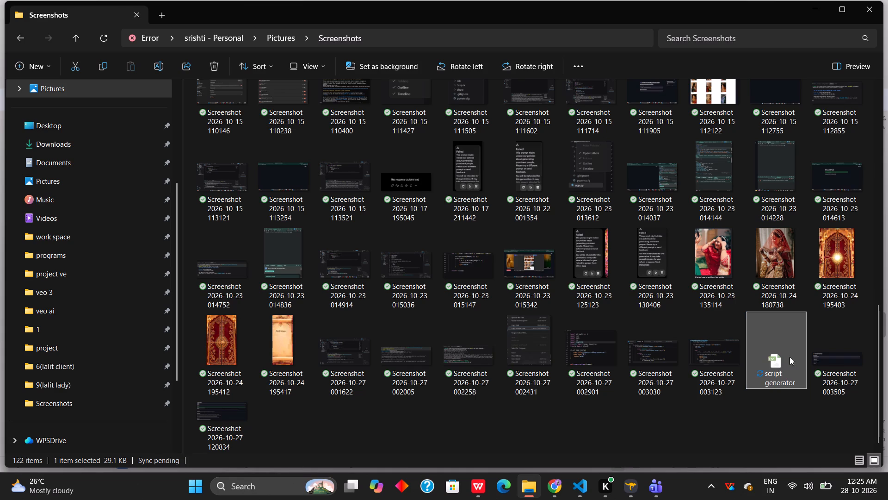
pyautogui.click(836, 365)
pyautogui.scroll(-2, 778, 392)
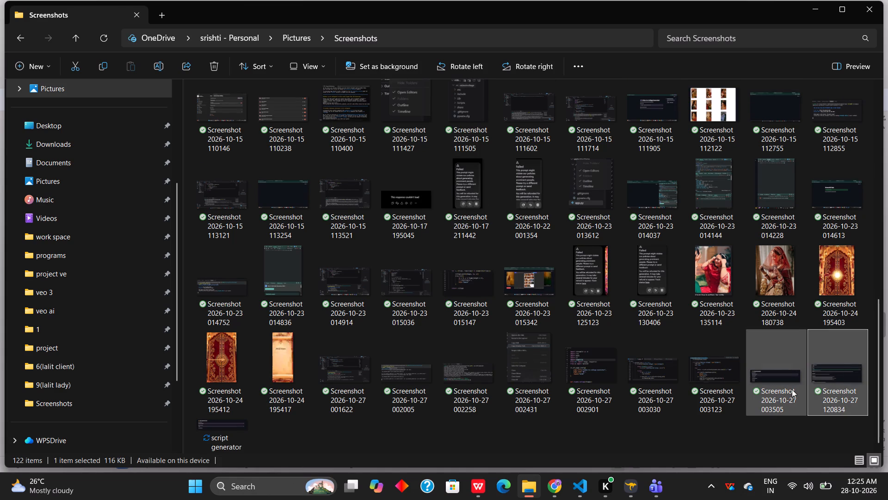
pyautogui.click(779, 393)
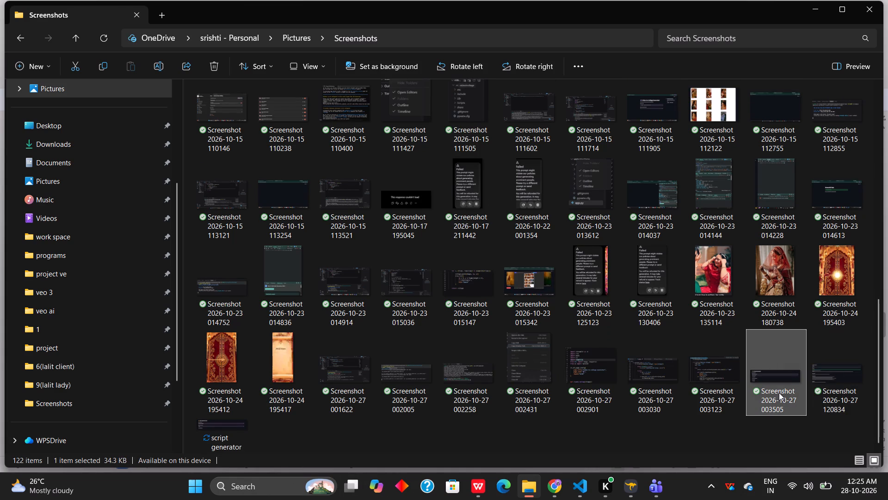
pyautogui.press('F2')
pyautogui.write('script gen.')
pyautogui.press('space')
pyautogui.press('Return')
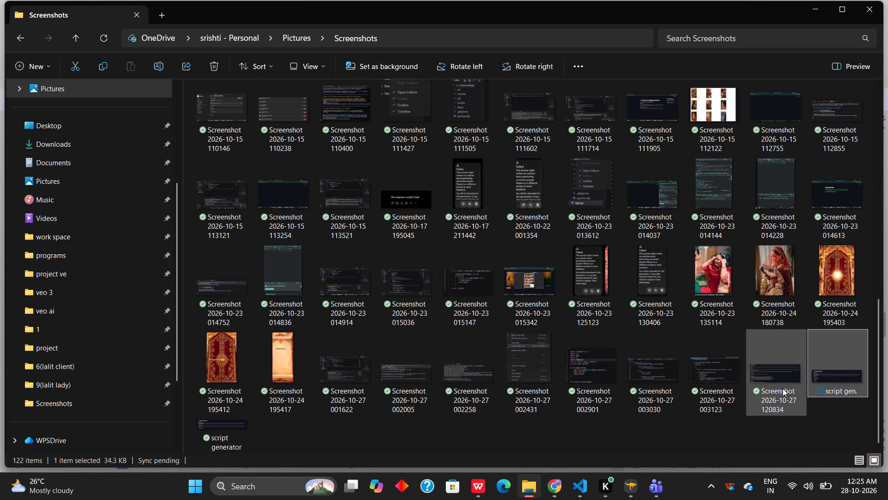
pyautogui.click(789, 387)
pyautogui.press('F2')
pyautogui.write('script in h')
pyautogui.press('BackSpace')
pyautogui.write('english')
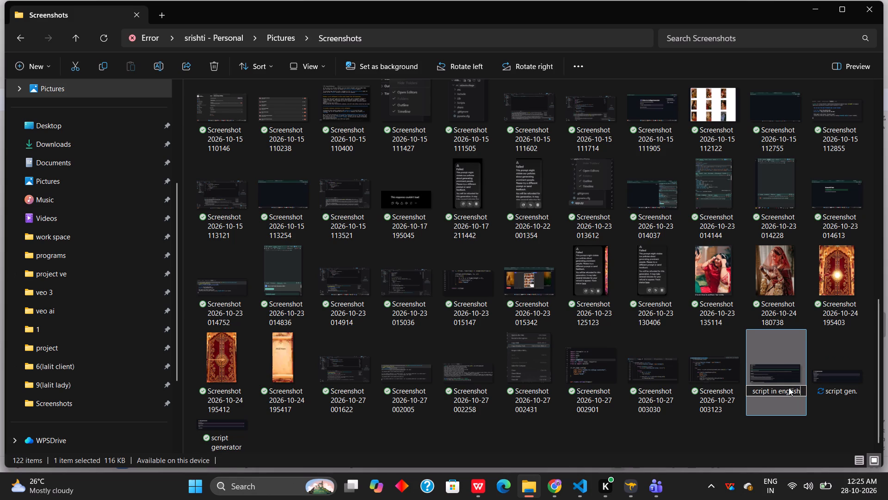
pyautogui.press('Return')
# Preview the "script in english" image and close it again.
pyautogui.doubleClick(773, 388)
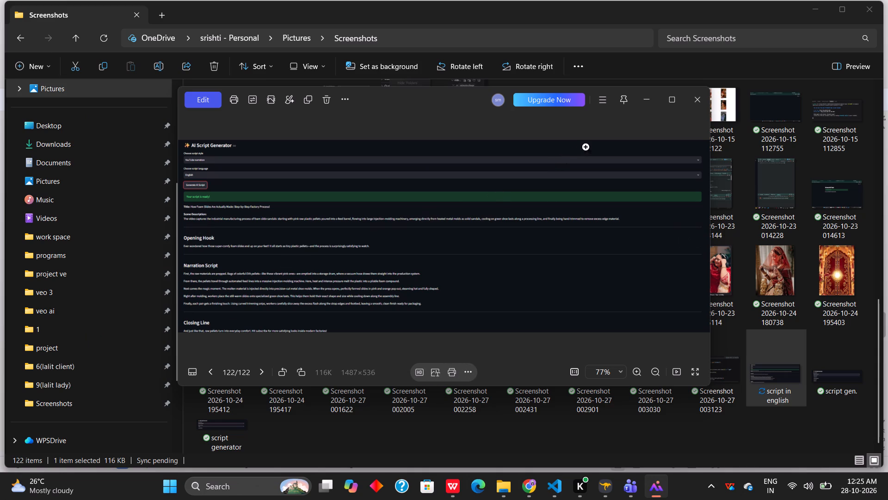
pyautogui.click(697, 100)
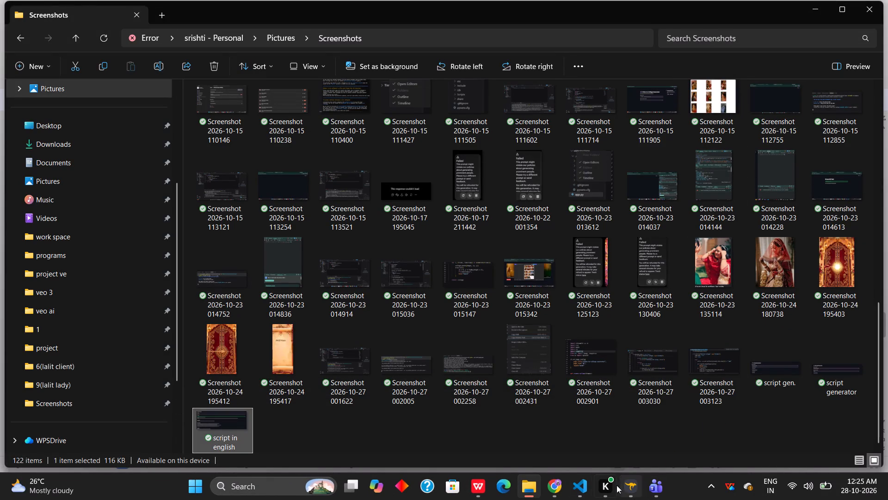
# Switch to the WPS report and insert the pictures script gen., script generator and script in english below the 5.2 Implementation of Video Upload text.
pyautogui.click(473, 486)
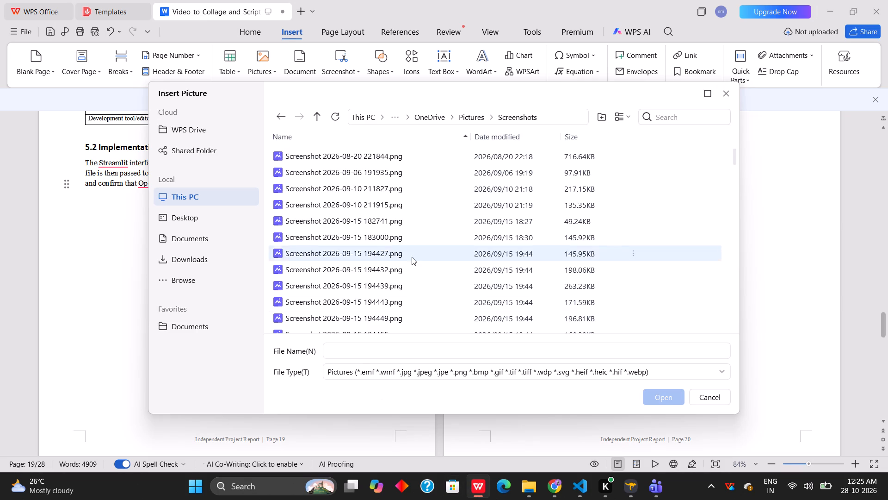
pyautogui.scroll(-4, 443, 260)
pyautogui.scroll(4, 435, 293)
pyautogui.scroll(-3, 432, 309)
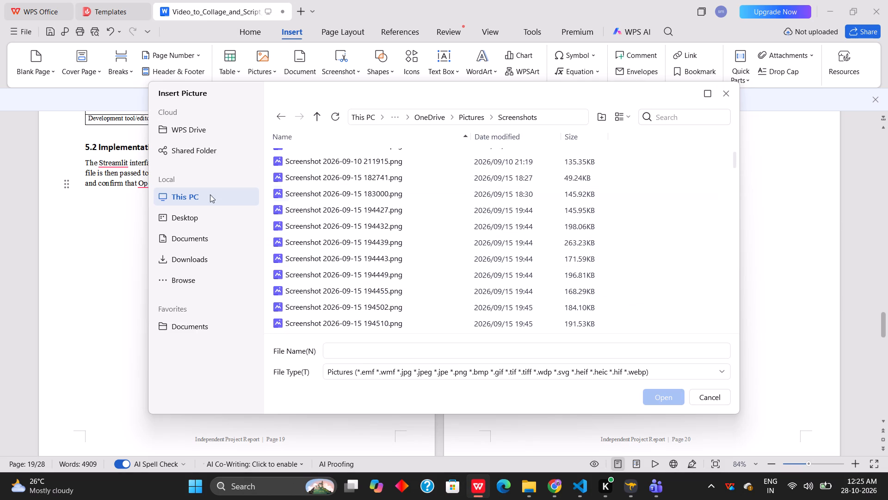
pyautogui.click(329, 115)
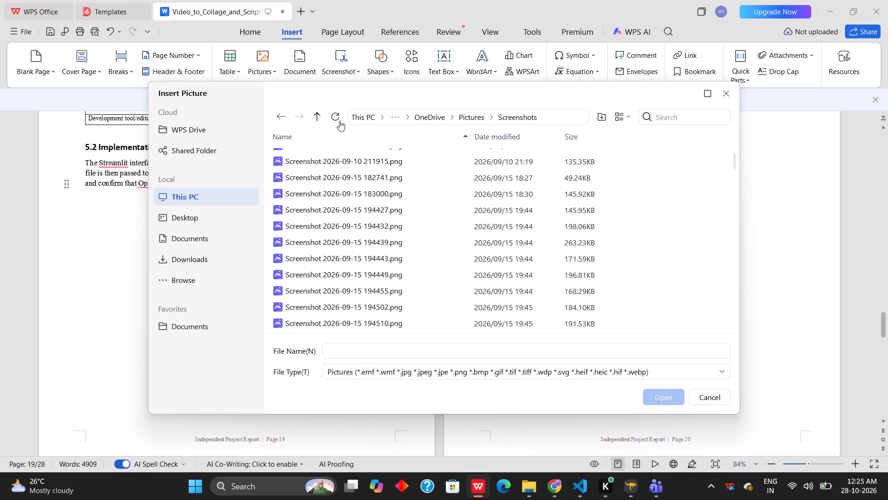
pyautogui.click(339, 117)
pyautogui.scroll(-10, 456, 228)
pyautogui.scroll(5, 520, 276)
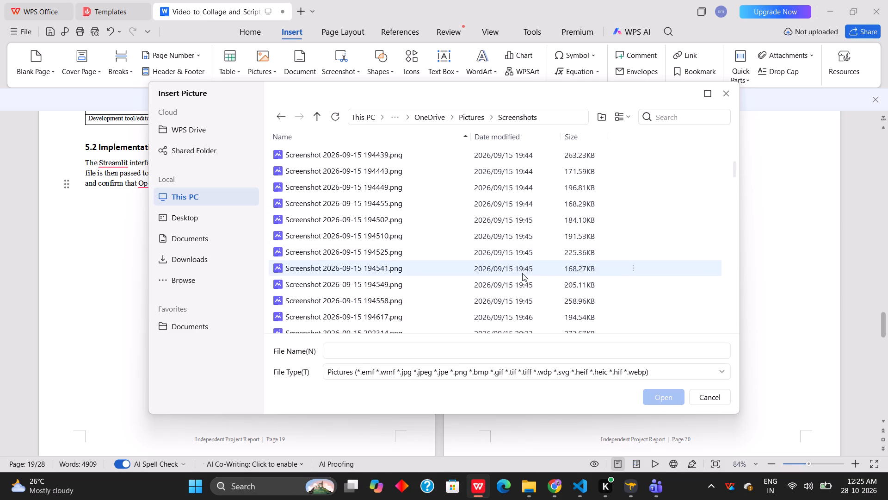
pyautogui.scroll(12, 522, 273)
pyautogui.scroll(-7, 491, 248)
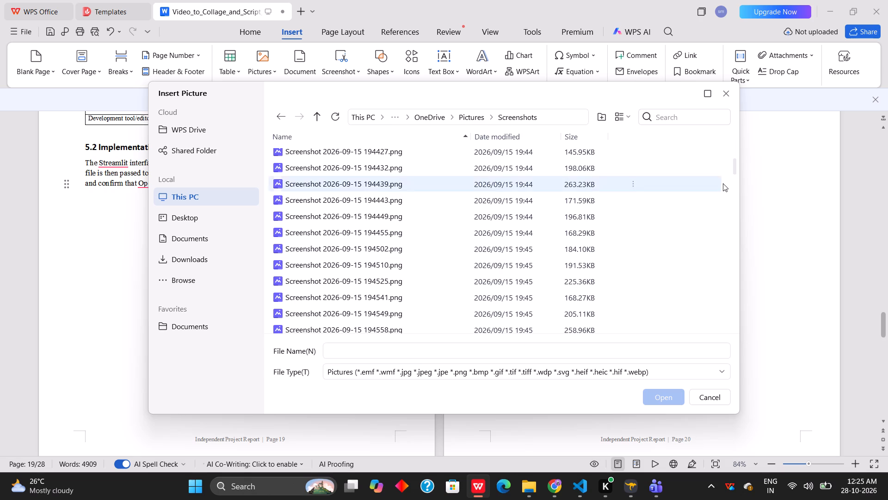
pyautogui.moveTo(734, 167); pyautogui.dragTo(702, 394)
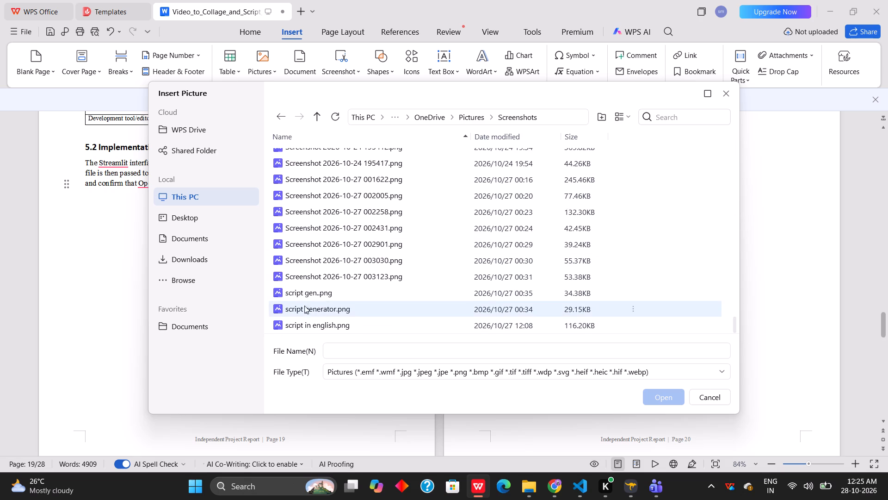
pyautogui.keyDown('ctrl'); pyautogui.click(301, 294); pyautogui.keyUp('ctrl')
pyautogui.keyDown('ctrl'); pyautogui.click(309, 304); pyautogui.keyUp('ctrl')
pyautogui.keyDown('ctrl'); pyautogui.click(318, 327); pyautogui.keyUp('ctrl')
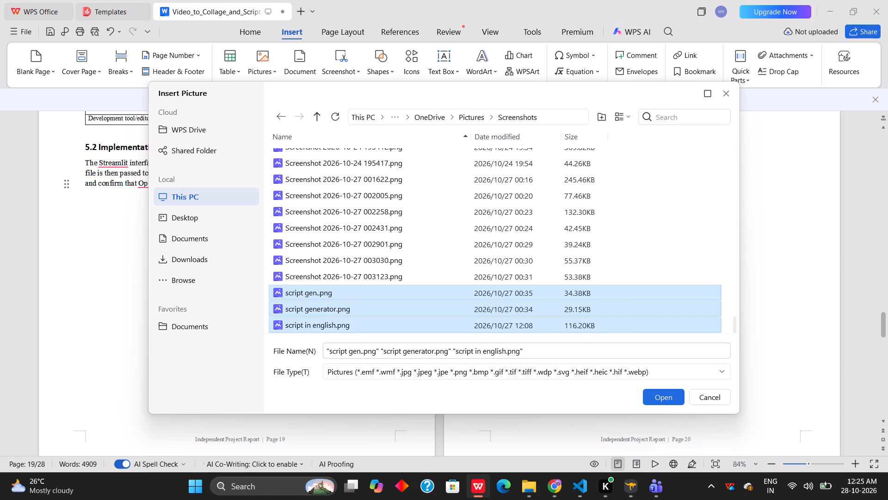
pyautogui.click(658, 393)
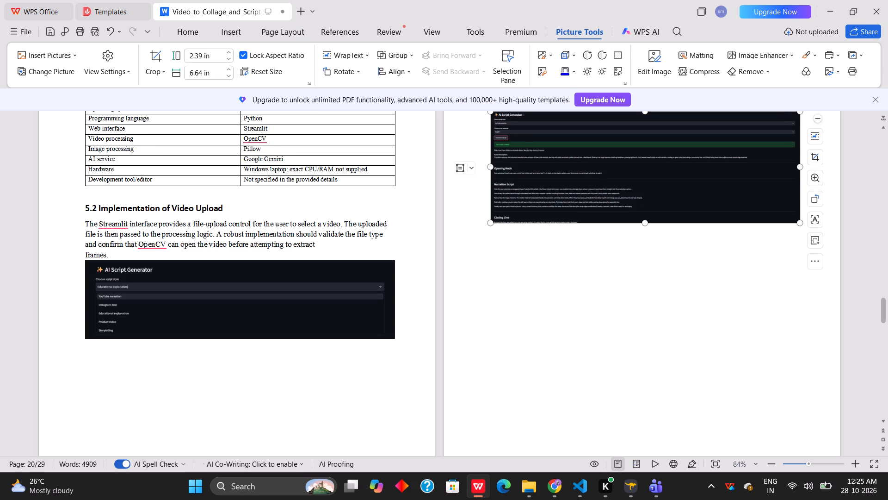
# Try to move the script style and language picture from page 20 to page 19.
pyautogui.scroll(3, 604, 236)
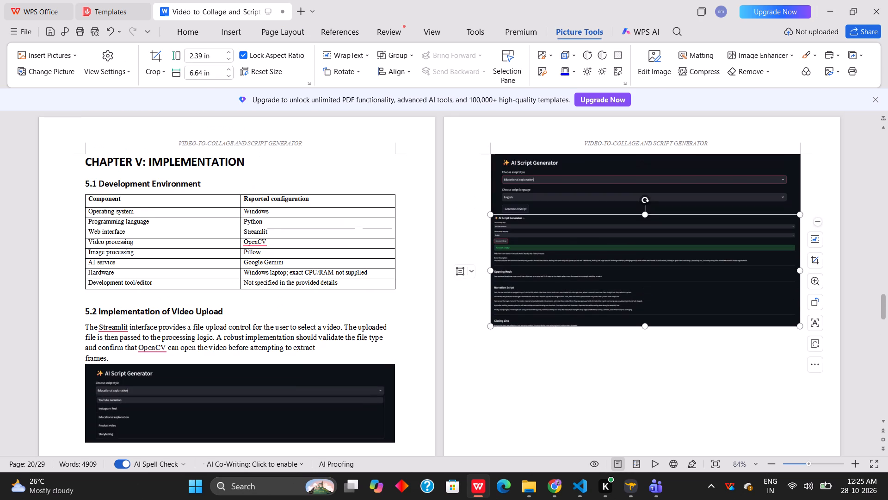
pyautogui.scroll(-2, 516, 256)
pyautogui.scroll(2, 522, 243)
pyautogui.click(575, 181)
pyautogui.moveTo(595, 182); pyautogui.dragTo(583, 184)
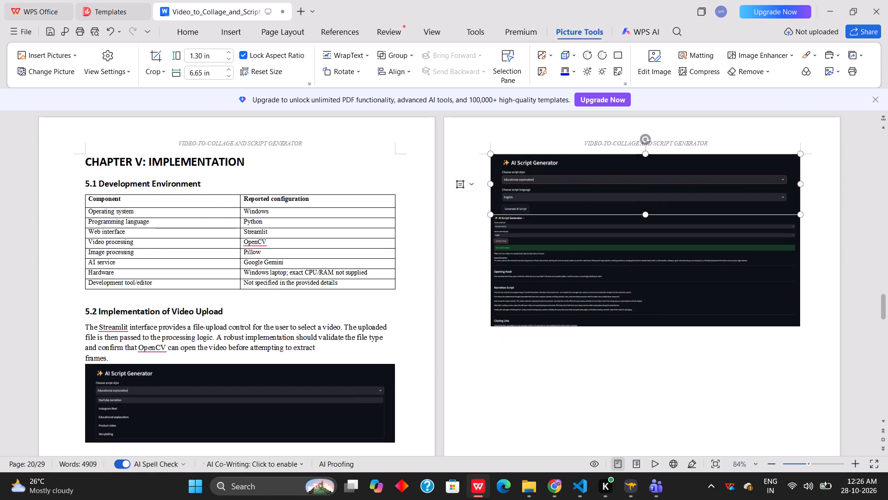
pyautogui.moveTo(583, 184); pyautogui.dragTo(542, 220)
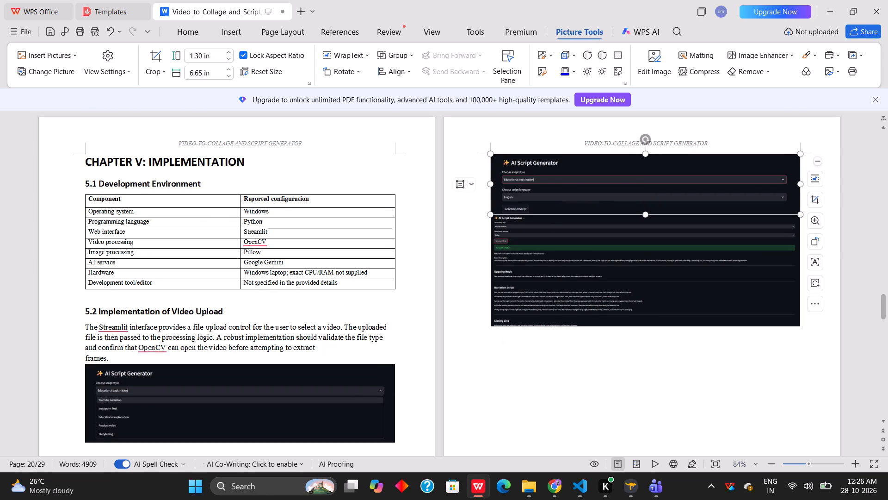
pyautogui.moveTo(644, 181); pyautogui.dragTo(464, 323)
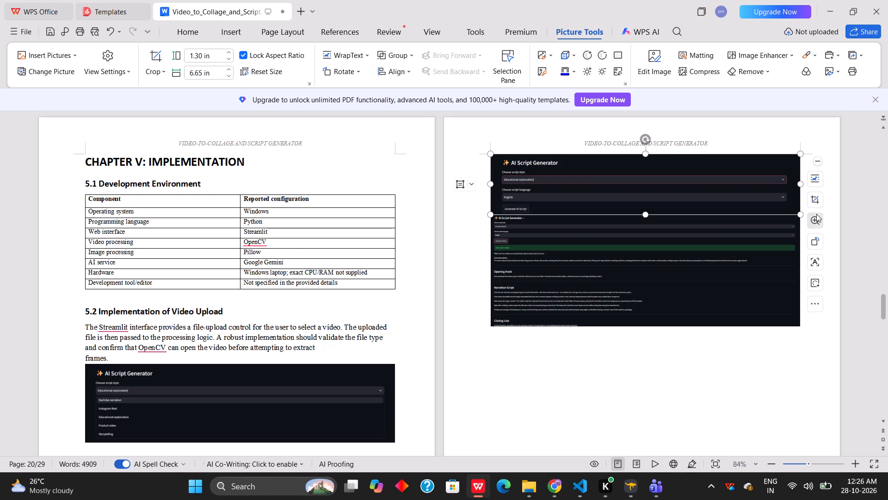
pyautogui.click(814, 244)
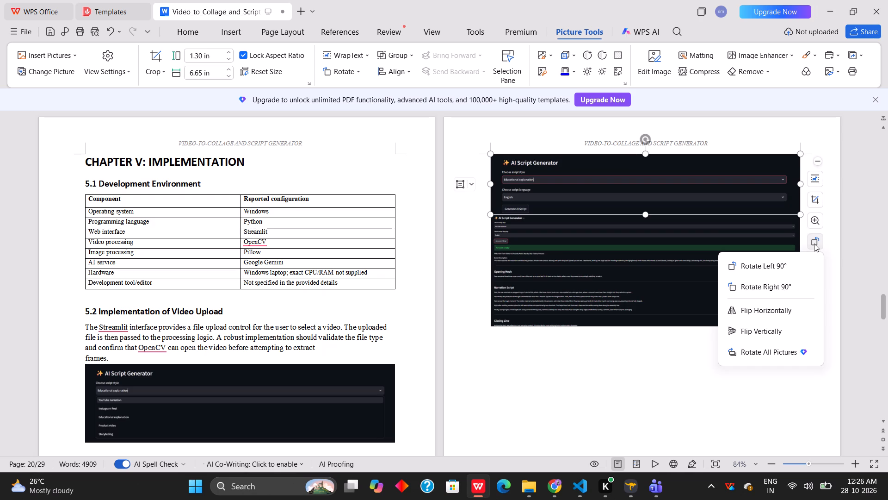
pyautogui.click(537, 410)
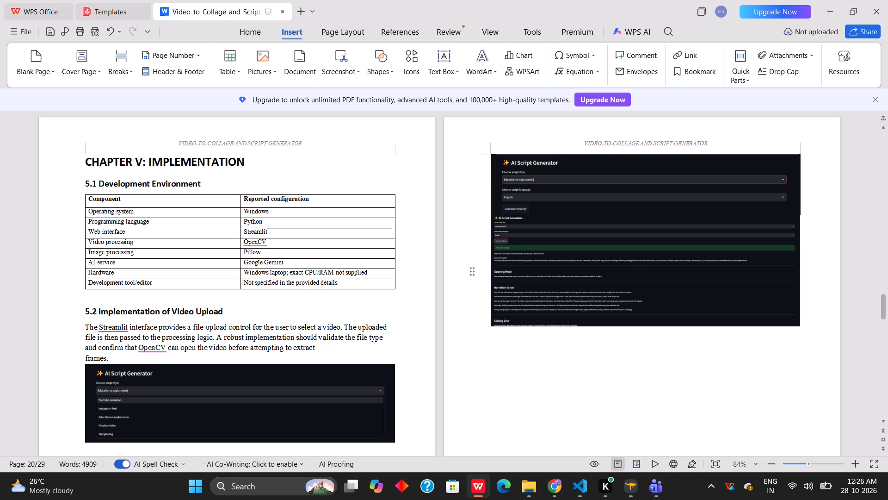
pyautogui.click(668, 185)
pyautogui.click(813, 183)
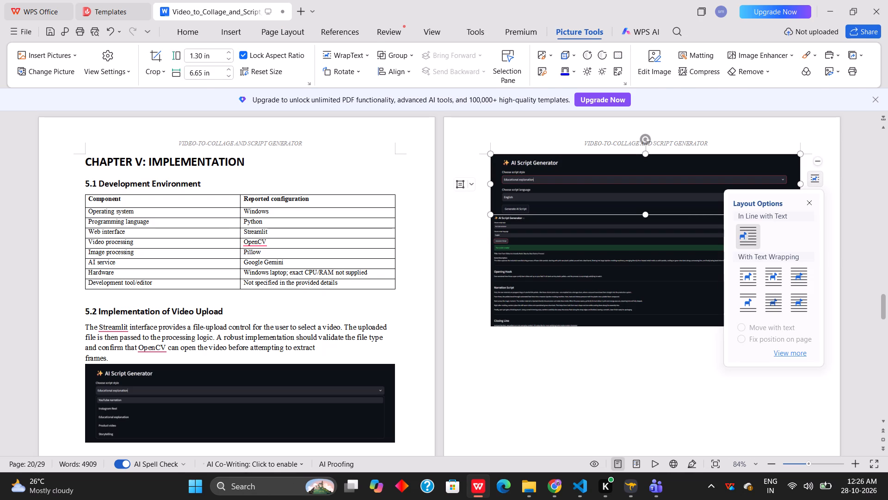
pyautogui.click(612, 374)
# Delete the script style and language picture from the top of page 20.
pyautogui.scroll(-2, 524, 231)
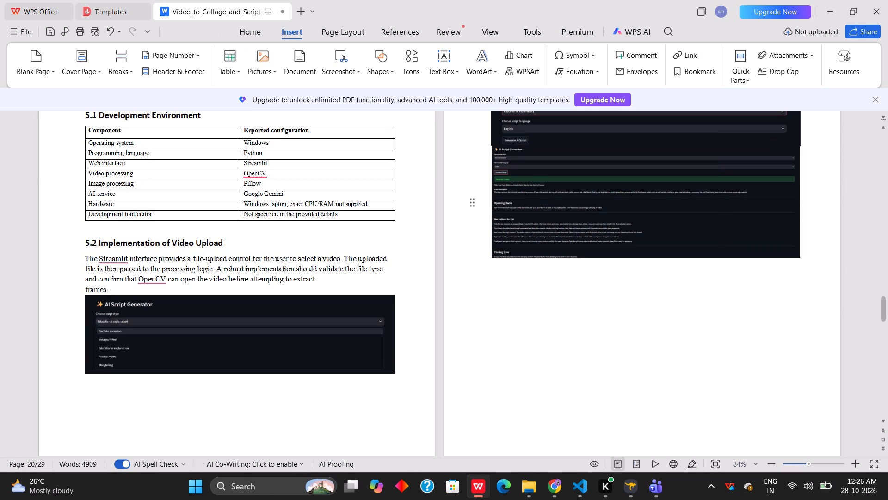
pyautogui.scroll(-2, 519, 218)
pyautogui.scroll(3, 518, 218)
pyautogui.click(604, 175)
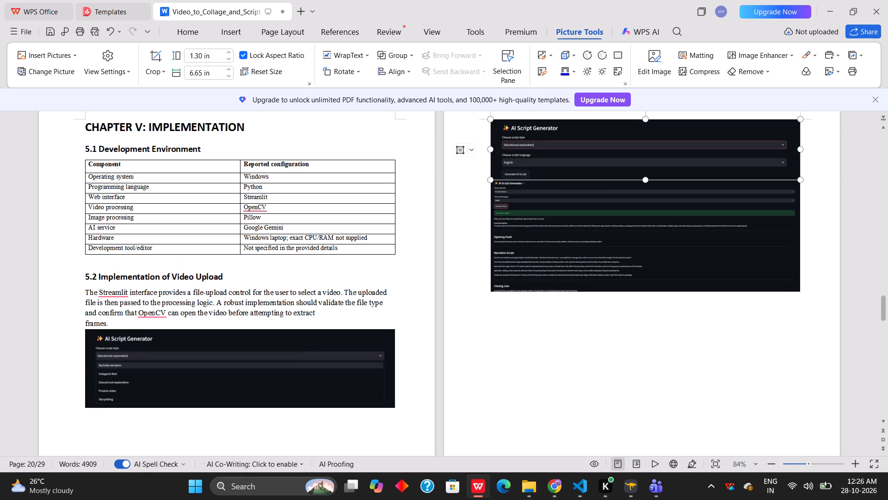
pyautogui.press('Delete')
# Delete the generated English script picture below the script style options picture on page 19.
pyautogui.scroll(-5, 315, 282)
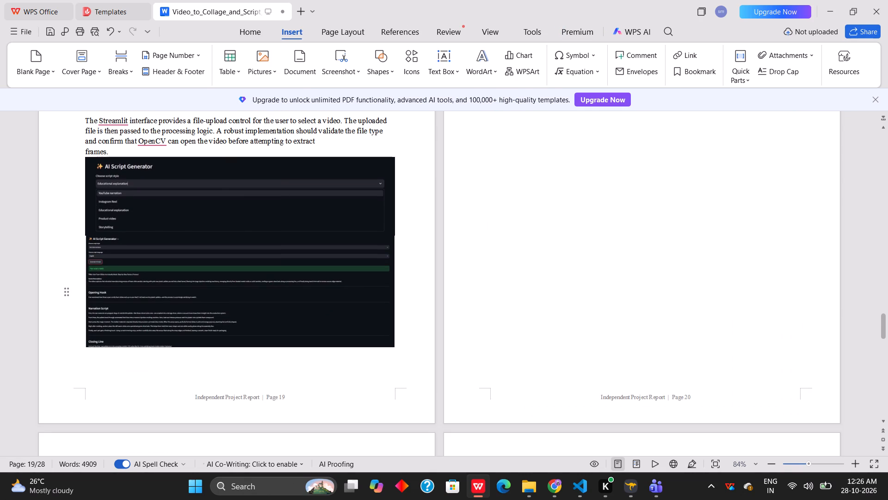
pyautogui.click(247, 204)
pyautogui.click(199, 276)
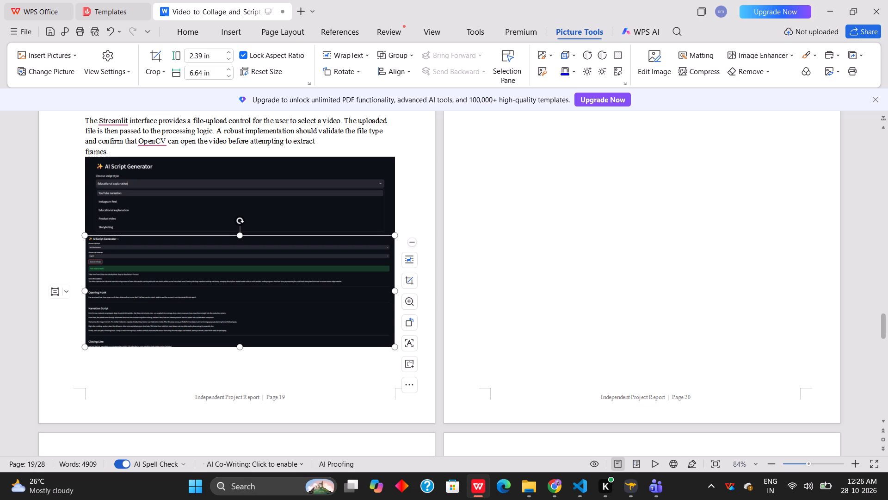
pyautogui.press('Delete')
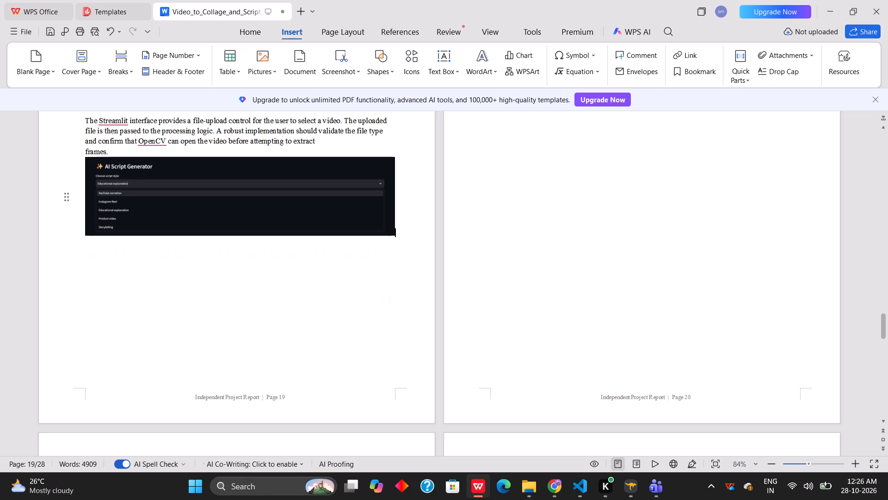
# Insert the picture script generator.png from the Screenshots folder on page 19, below the 5.2 text.
pyautogui.click(135, 267)
pyautogui.click(262, 67)
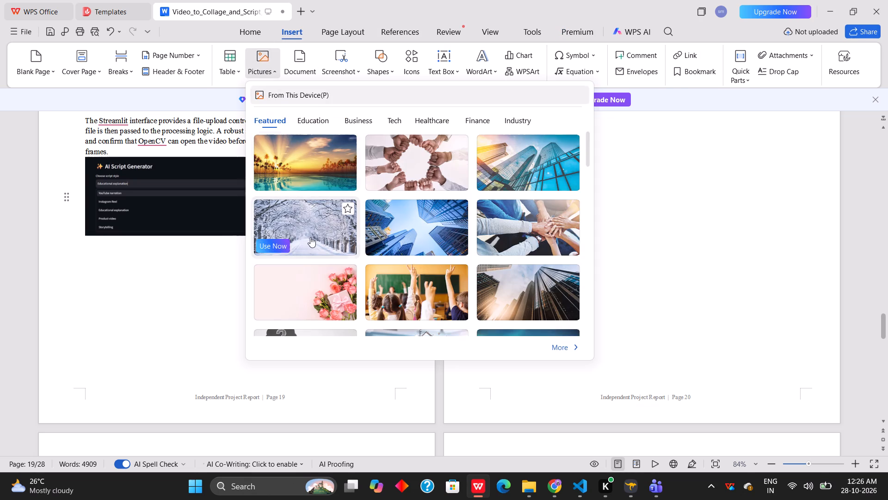
pyautogui.click(339, 87)
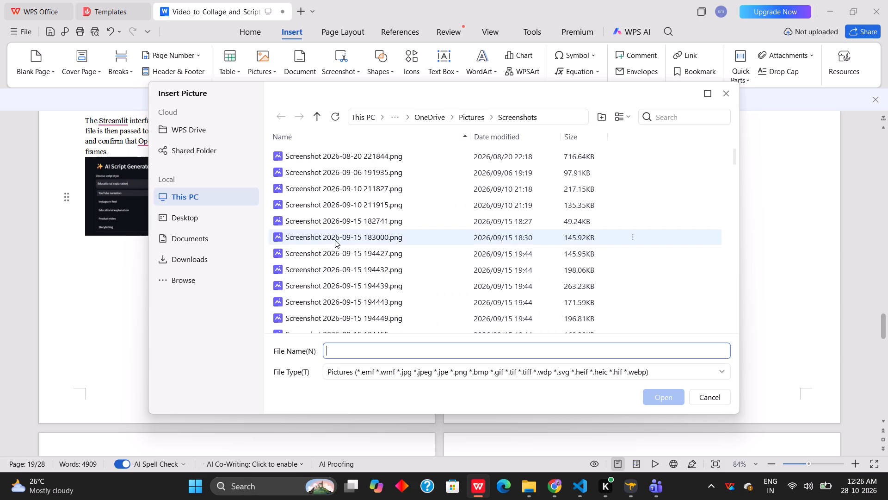
pyautogui.scroll(-20, 339, 260)
pyautogui.scroll(-5, 339, 260)
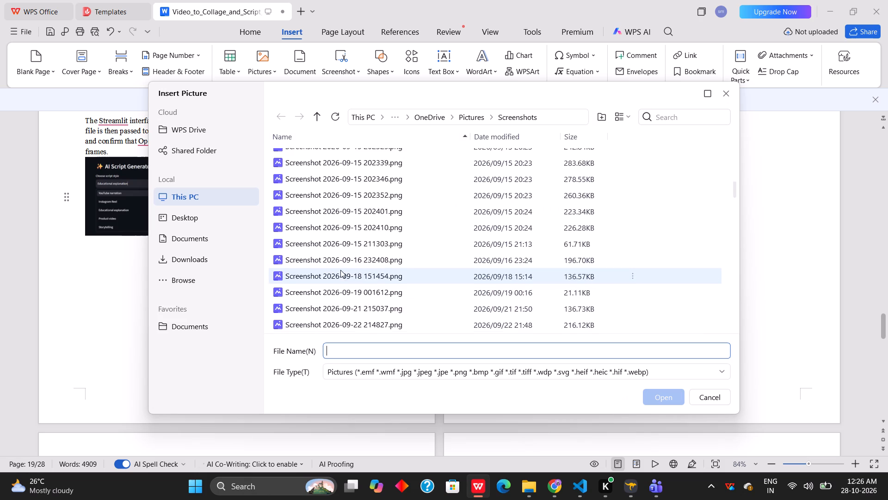
pyautogui.scroll(-20, 340, 270)
pyautogui.scroll(-1, 340, 270)
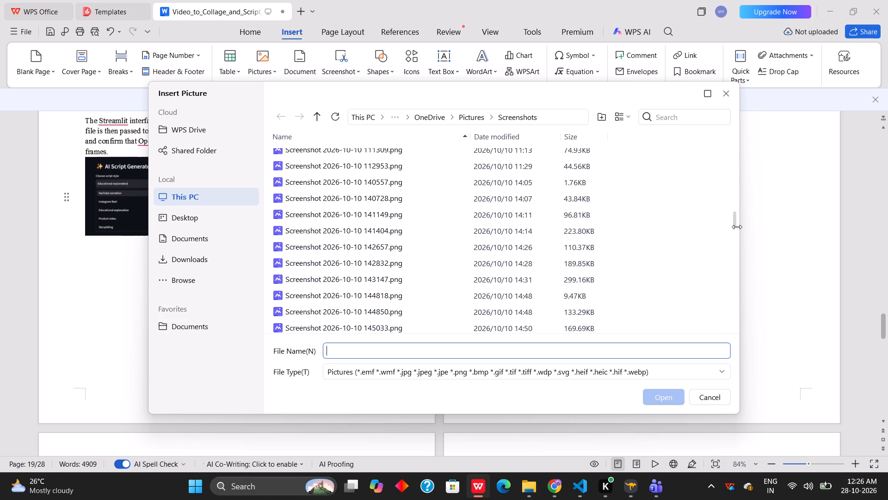
pyautogui.click(736, 226)
pyautogui.moveTo(735, 225); pyautogui.dragTo(759, 390)
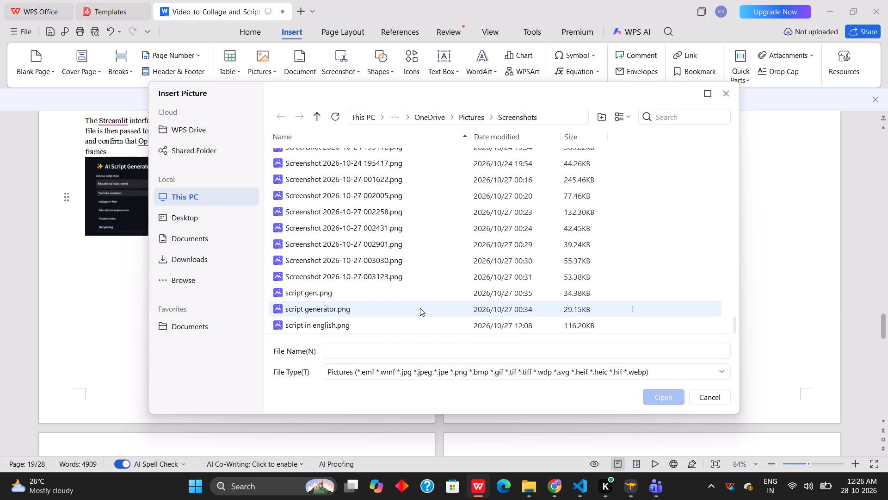
pyautogui.doubleClick(324, 303)
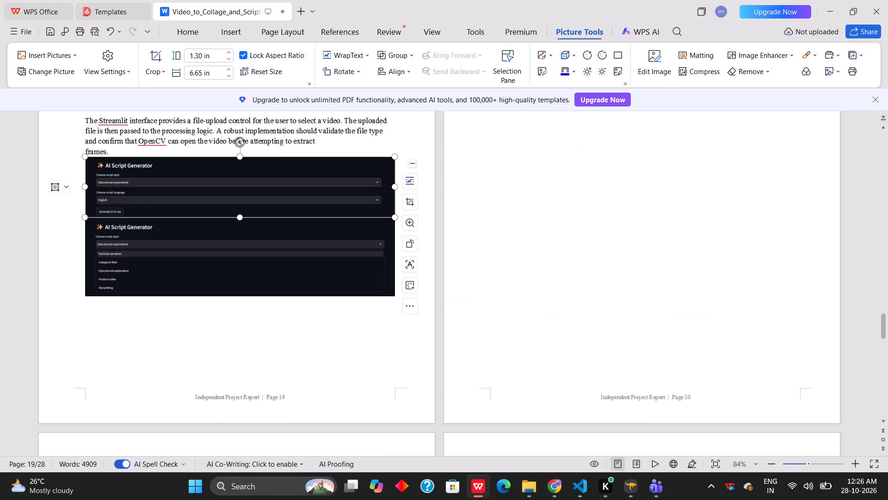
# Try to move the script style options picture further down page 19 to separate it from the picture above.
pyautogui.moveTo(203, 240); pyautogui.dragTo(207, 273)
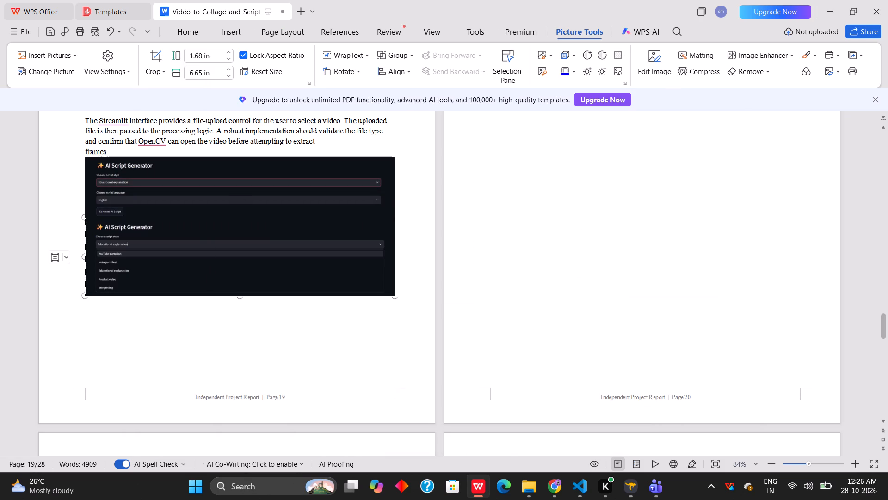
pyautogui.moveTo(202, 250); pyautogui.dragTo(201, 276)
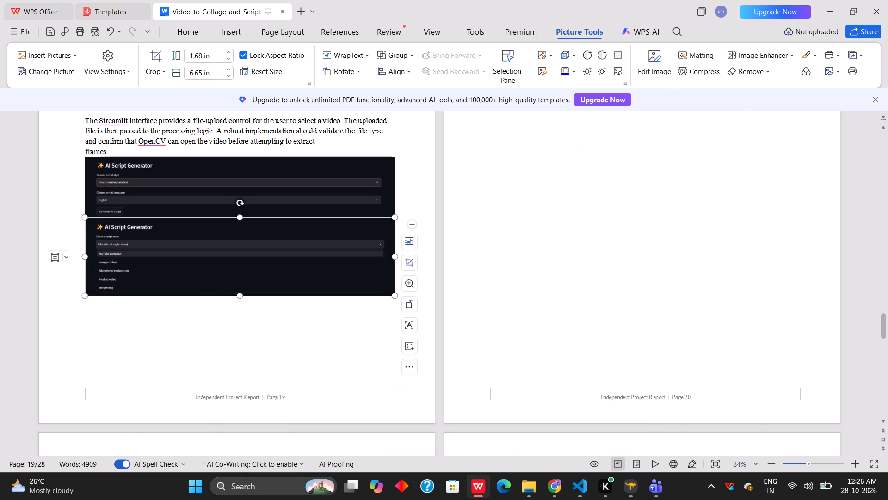
# Resize the script style options picture to about 1.33 in high, keeping its 6.65 in width.
pyautogui.moveTo(241, 218); pyautogui.dragTo(244, 244)
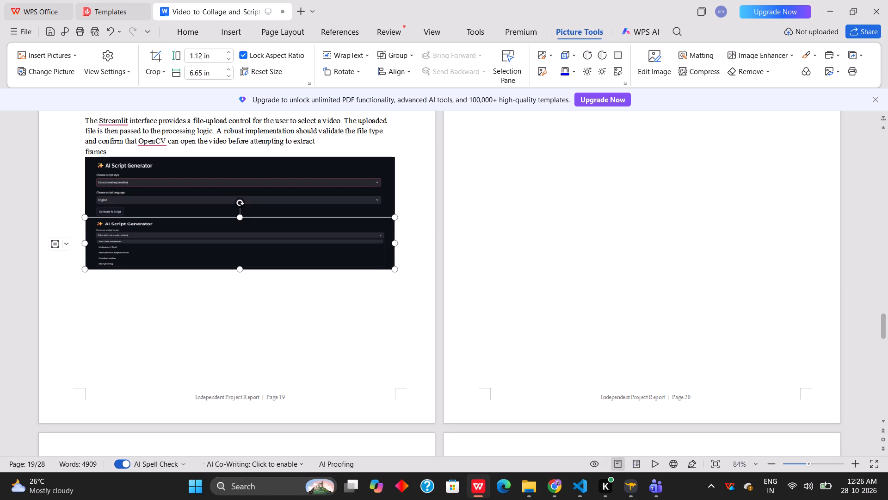
pyautogui.moveTo(240, 271); pyautogui.dragTo(231, 330)
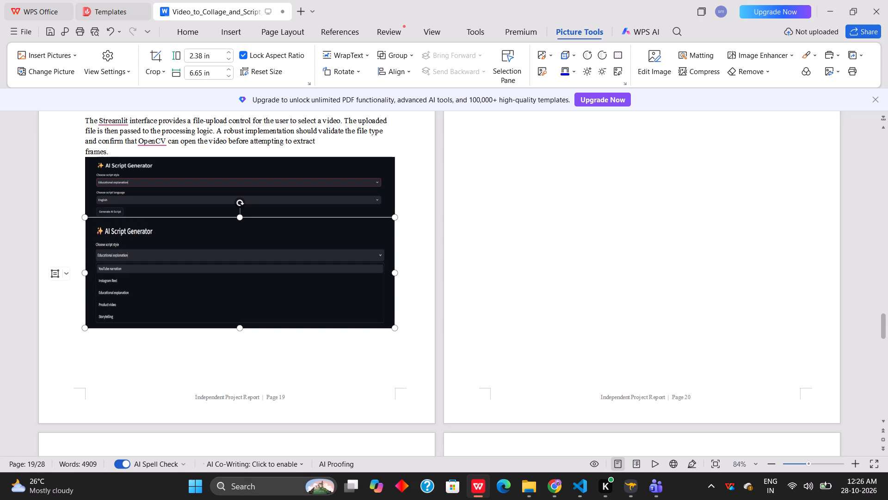
pyautogui.moveTo(240, 218); pyautogui.dragTo(238, 267)
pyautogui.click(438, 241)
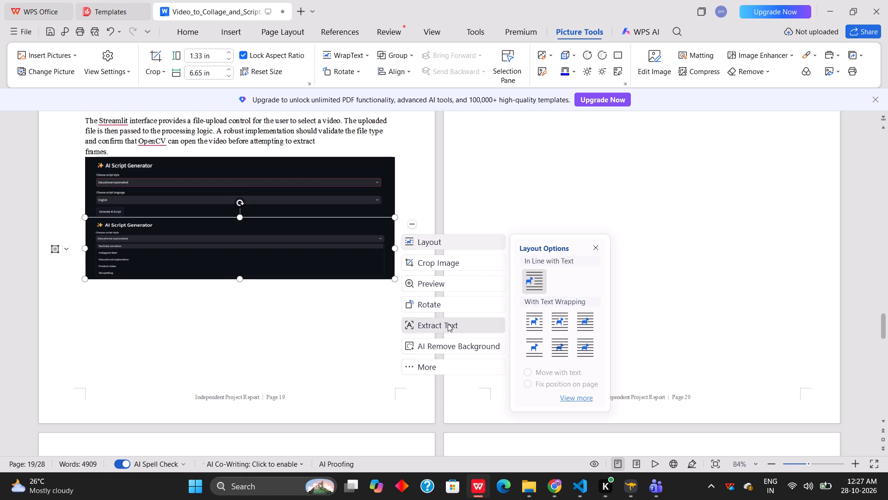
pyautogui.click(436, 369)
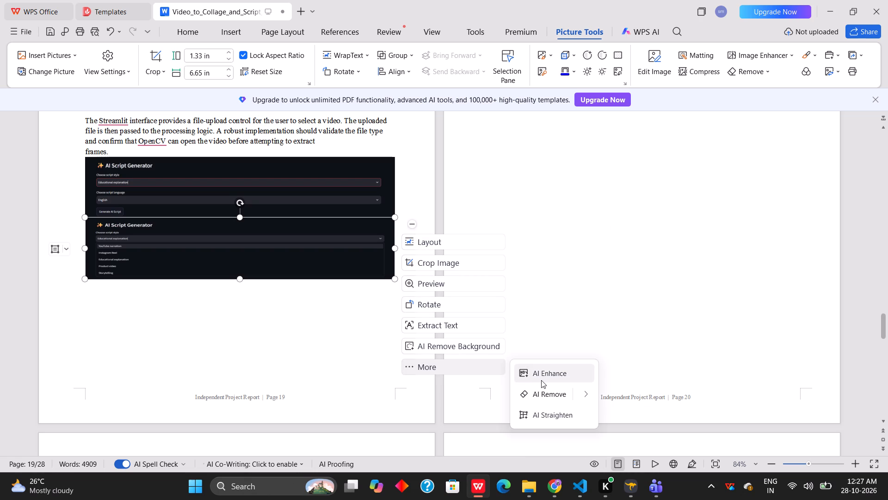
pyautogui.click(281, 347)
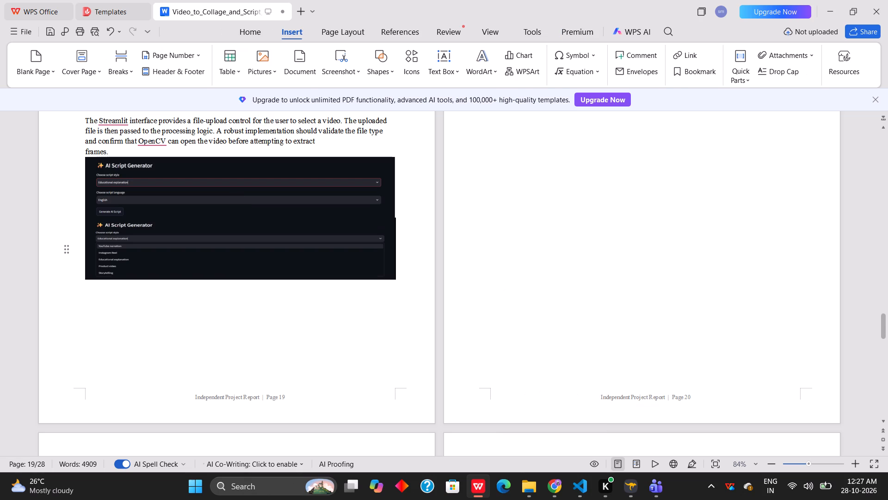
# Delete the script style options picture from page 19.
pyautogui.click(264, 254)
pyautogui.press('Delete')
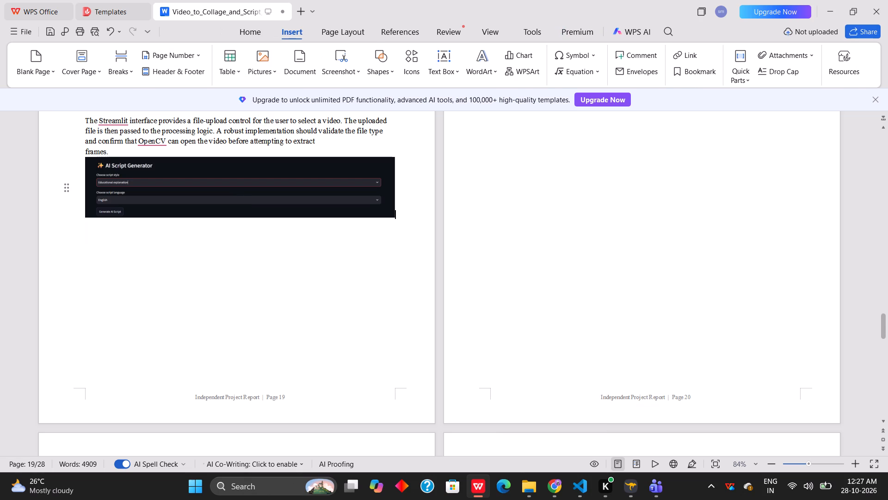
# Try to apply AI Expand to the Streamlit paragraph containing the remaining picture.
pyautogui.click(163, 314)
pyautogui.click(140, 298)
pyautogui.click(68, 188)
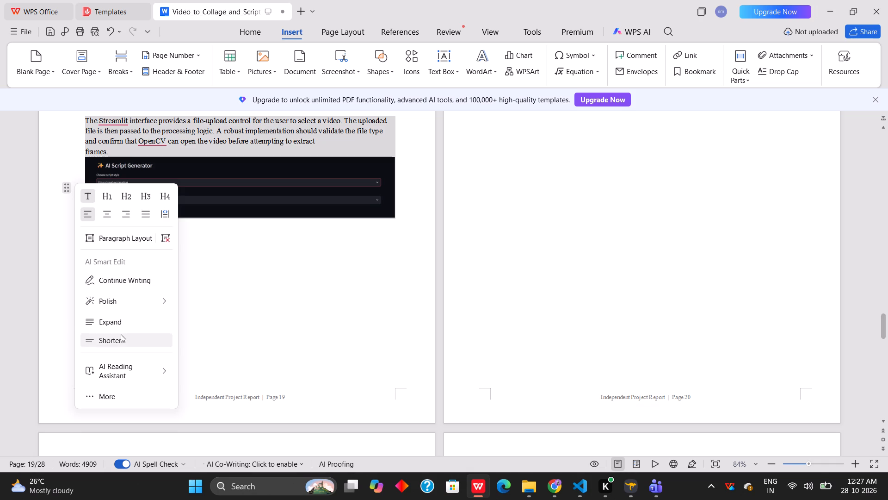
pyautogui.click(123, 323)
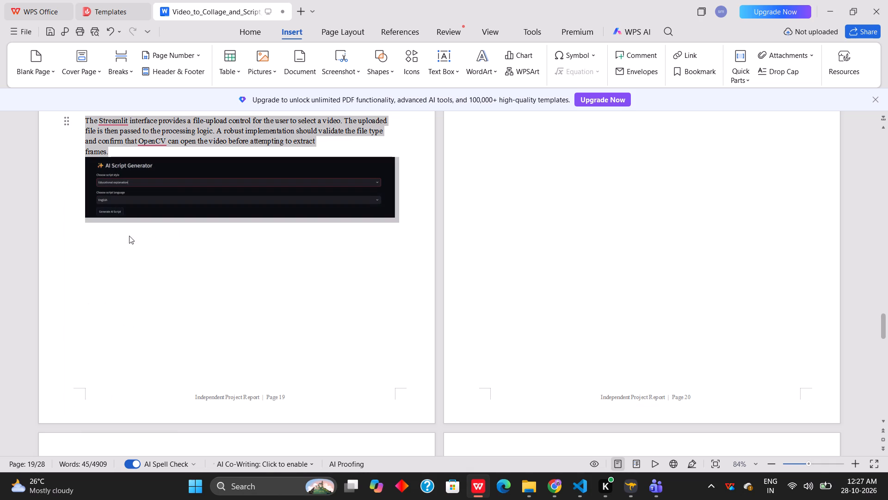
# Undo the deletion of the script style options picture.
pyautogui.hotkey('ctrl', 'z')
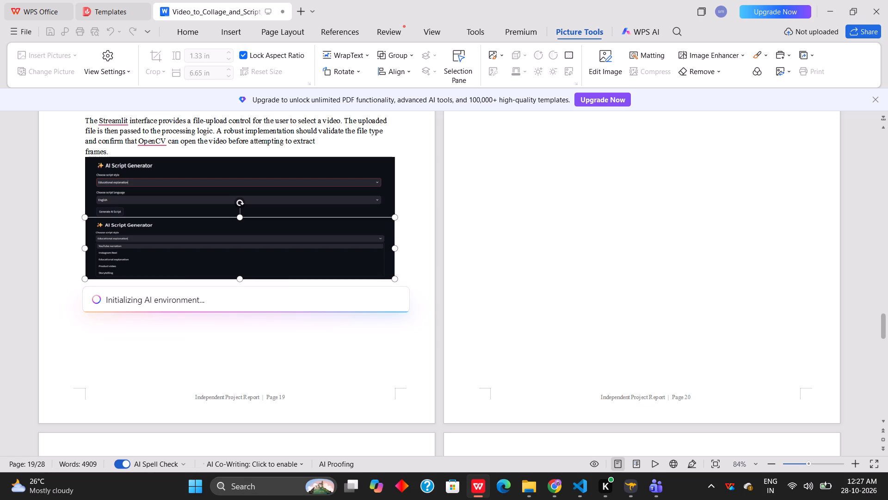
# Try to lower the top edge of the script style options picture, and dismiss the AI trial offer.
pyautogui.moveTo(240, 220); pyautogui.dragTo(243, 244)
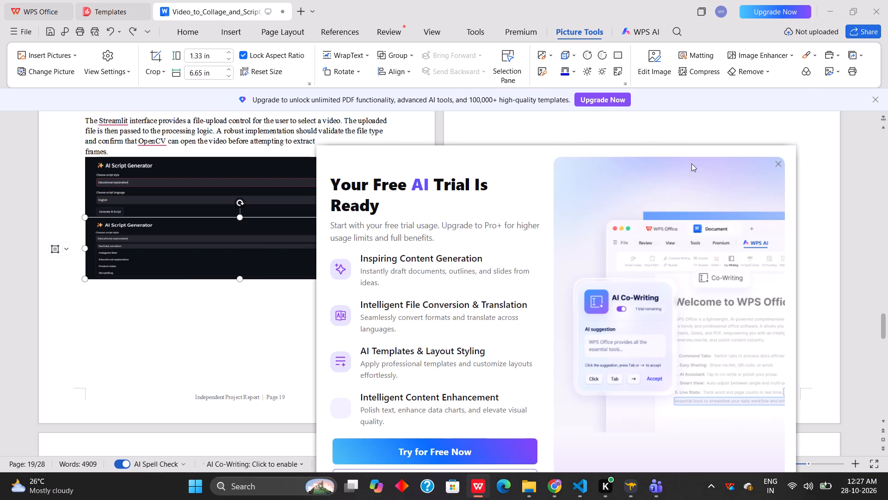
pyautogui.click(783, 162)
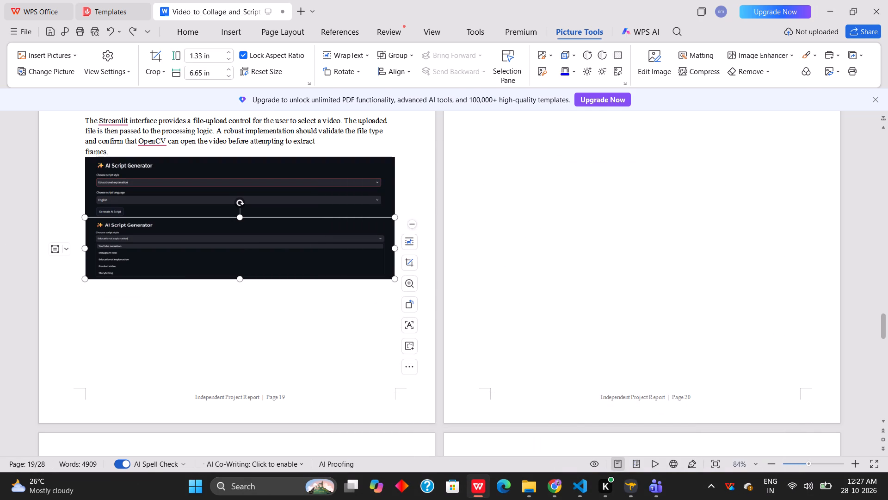
# Collapse the floating tools beside the script style options picture.
pyautogui.click(413, 223)
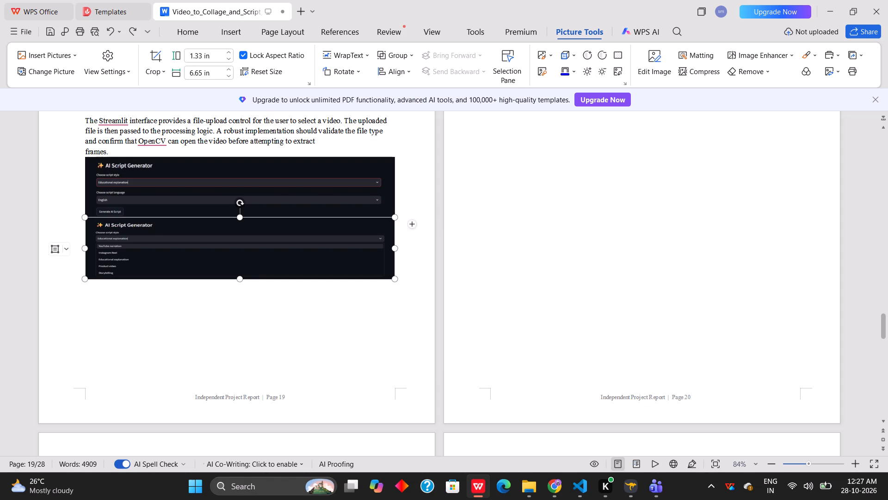
# Resize the script style options picture below section 5.2 to about 1.62 in high and 6.67 in wide.
pyautogui.moveTo(395, 248); pyautogui.dragTo(379, 247)
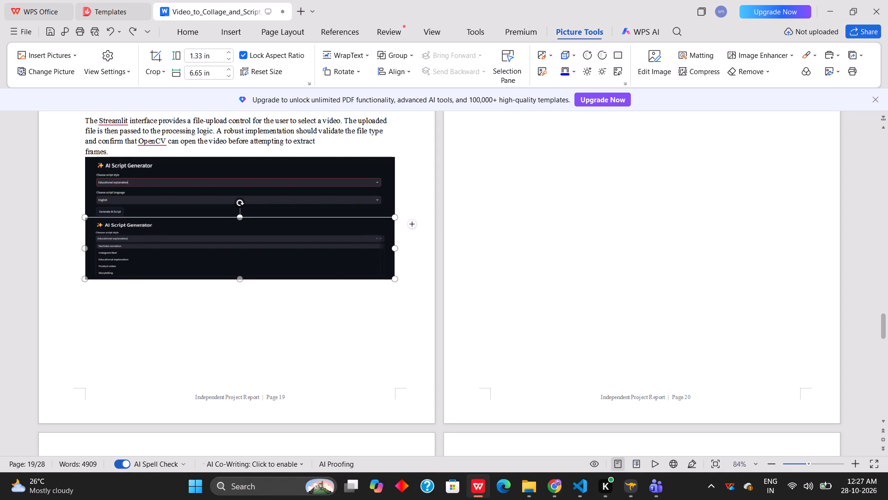
pyautogui.moveTo(379, 247); pyautogui.dragTo(376, 248)
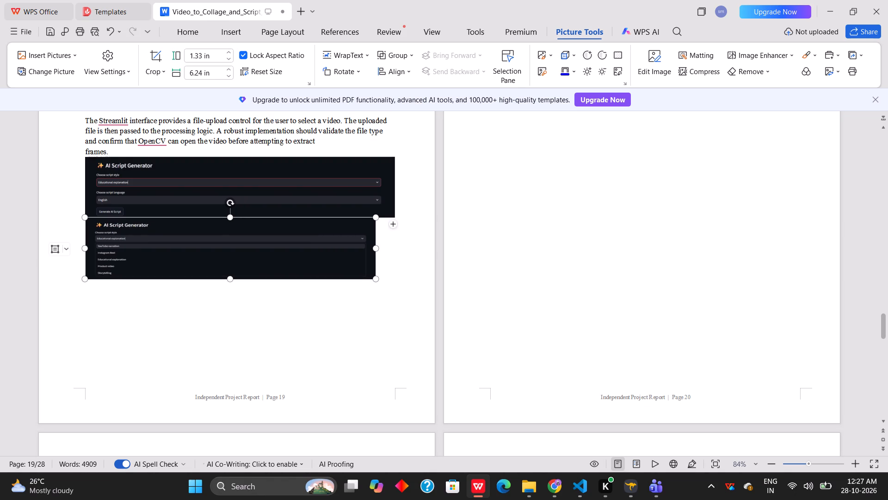
pyautogui.moveTo(230, 220); pyautogui.dragTo(227, 233)
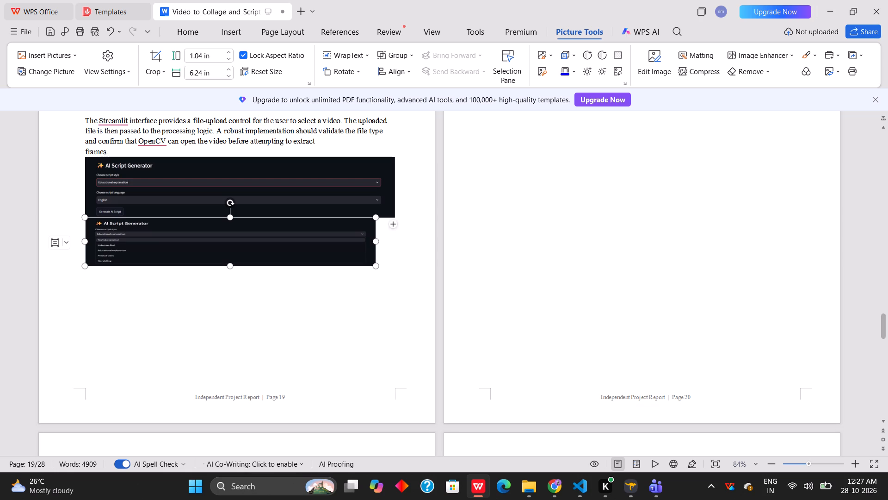
pyautogui.moveTo(230, 268); pyautogui.dragTo(227, 345)
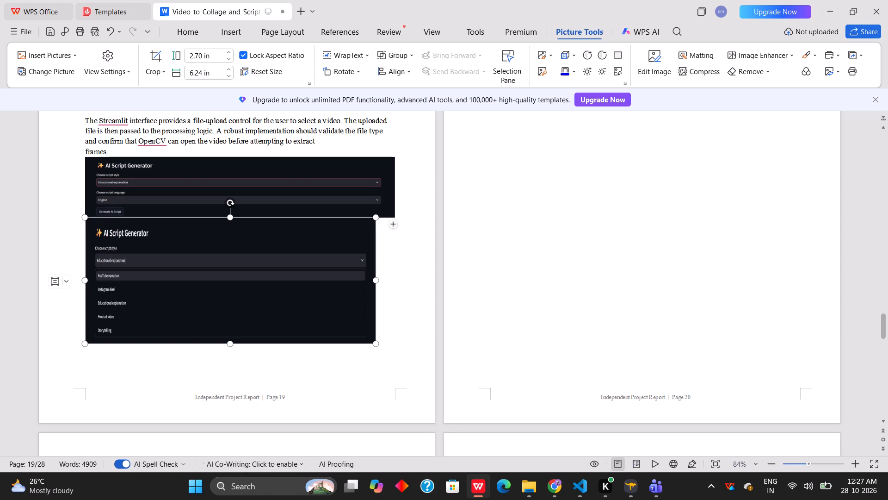
pyautogui.moveTo(231, 219); pyautogui.dragTo(228, 269)
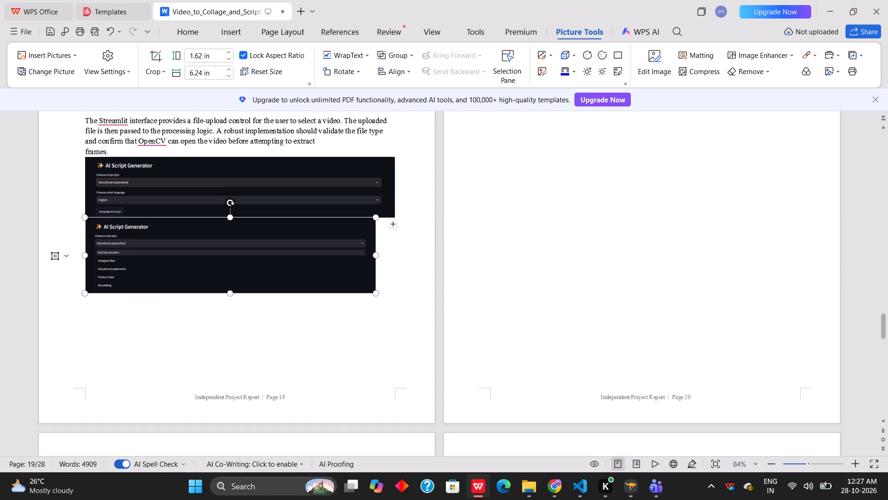
pyautogui.moveTo(380, 256); pyautogui.dragTo(396, 256)
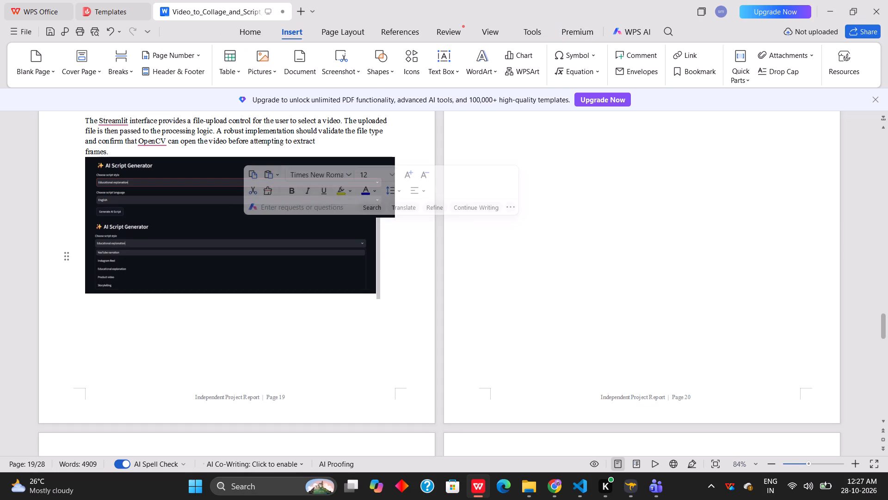
pyautogui.click(313, 257)
pyautogui.moveTo(378, 256); pyautogui.dragTo(378, 256)
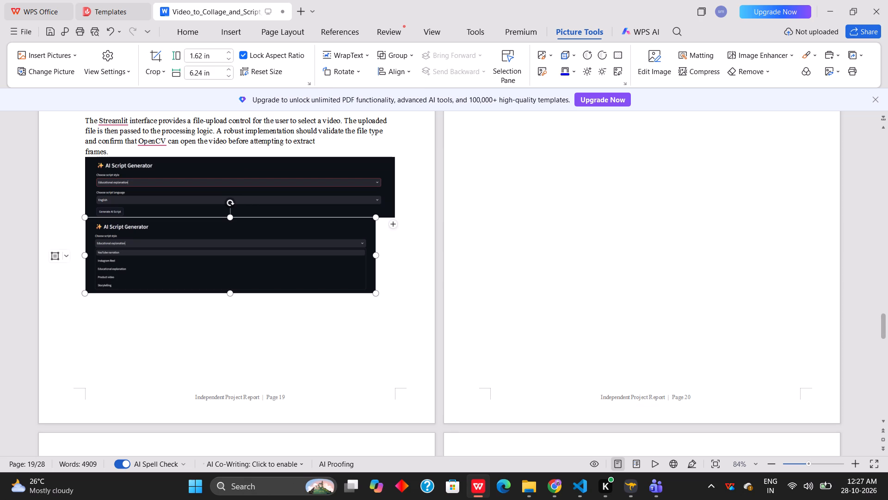
pyautogui.moveTo(378, 256); pyautogui.dragTo(398, 256)
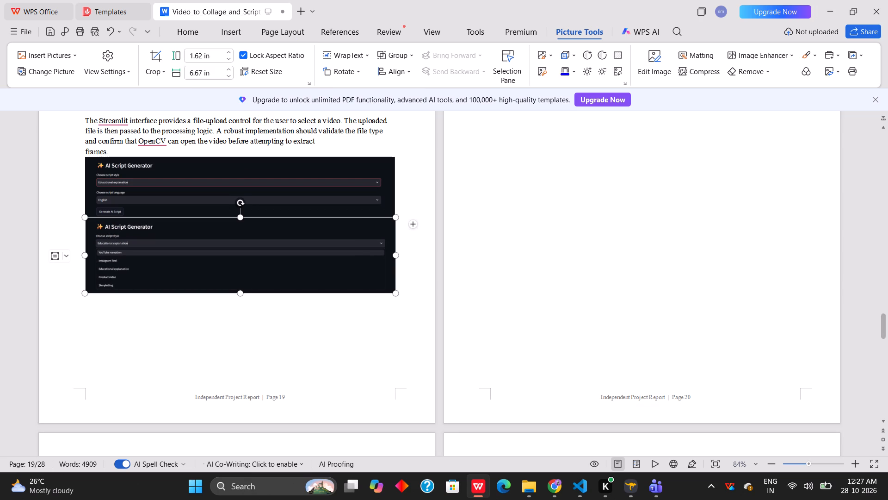
# Open the object formatting of the script style options picture and examine its fill, line and effects properties.
pyautogui.click(301, 259)
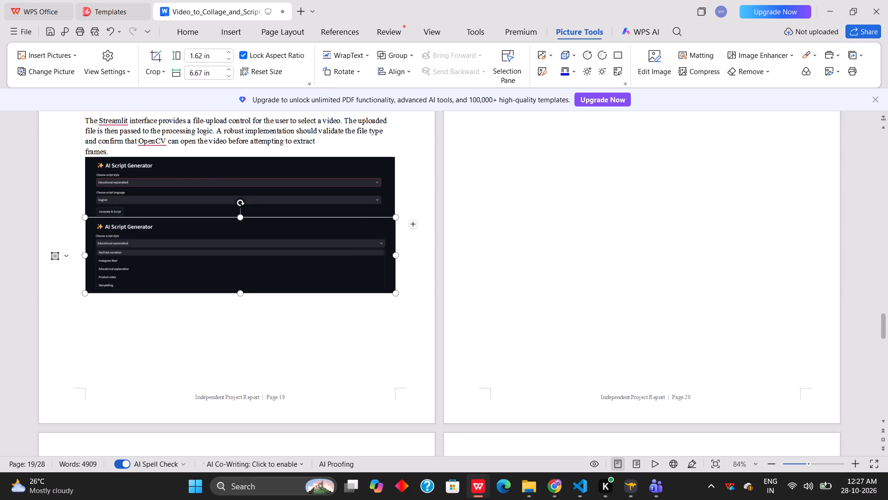
pyautogui.rightClick(301, 259)
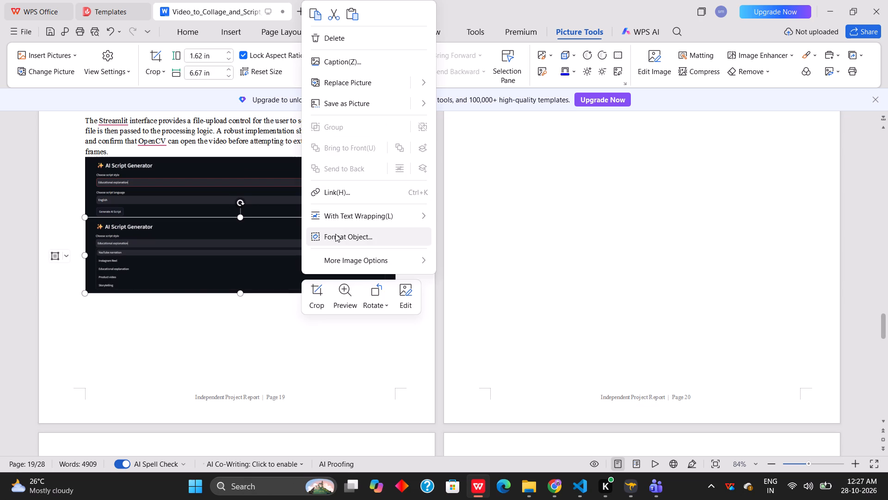
pyautogui.click(336, 234)
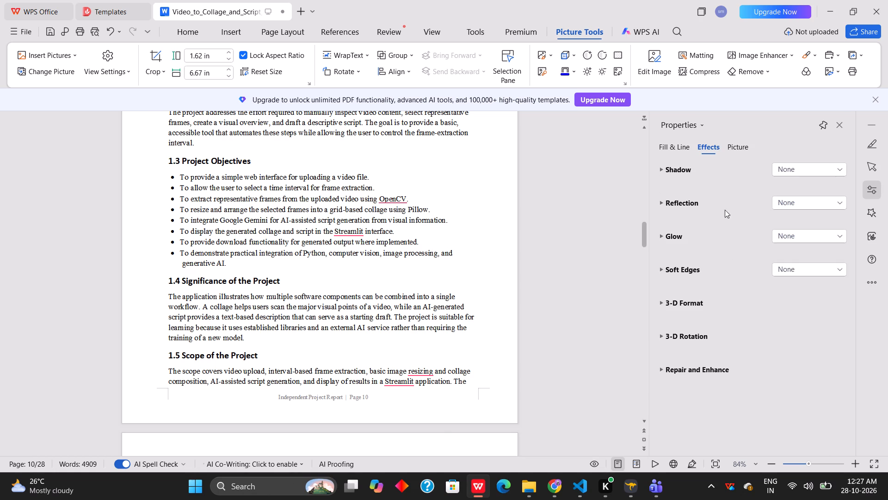
pyautogui.scroll(-8, 354, 325)
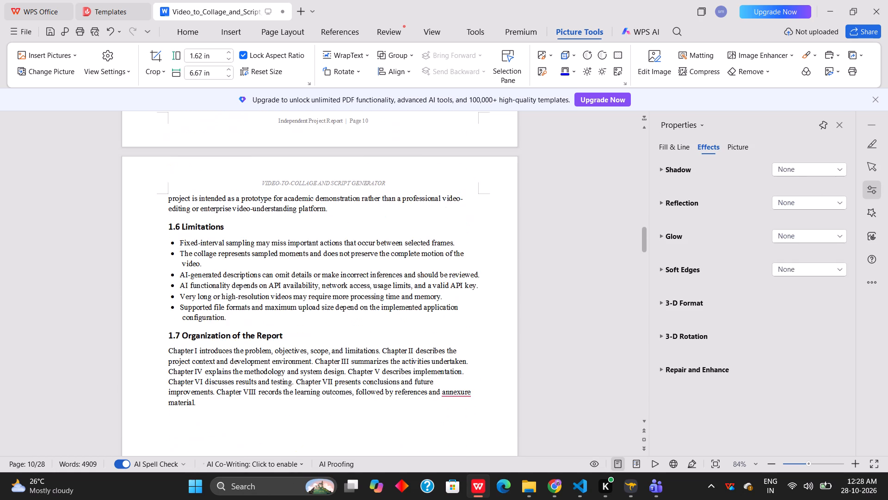
pyautogui.scroll(8, 354, 325)
pyautogui.scroll(4, 536, 334)
pyautogui.scroll(7, 427, 319)
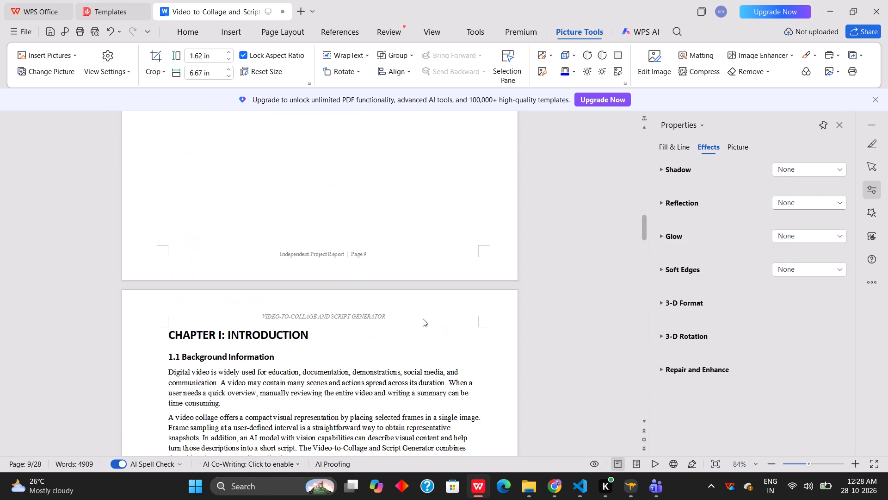
pyautogui.scroll(-19, 422, 318)
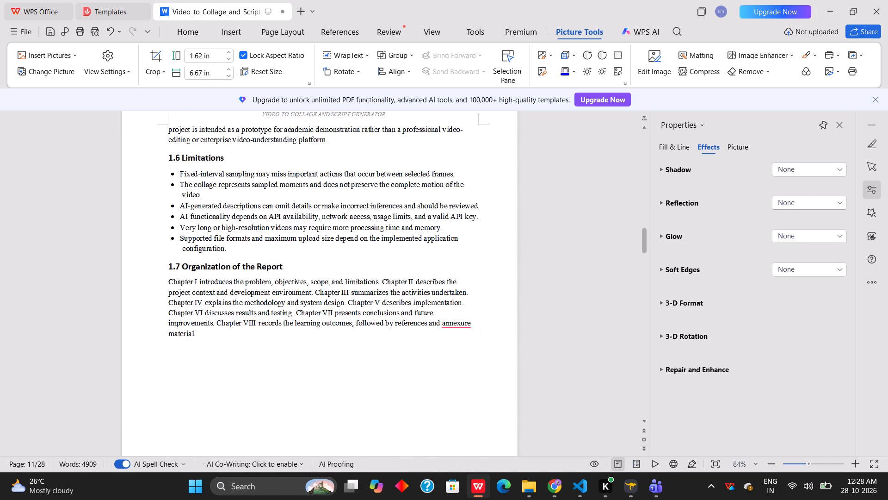
pyautogui.scroll(-20, 416, 324)
pyautogui.scroll(-10, 416, 324)
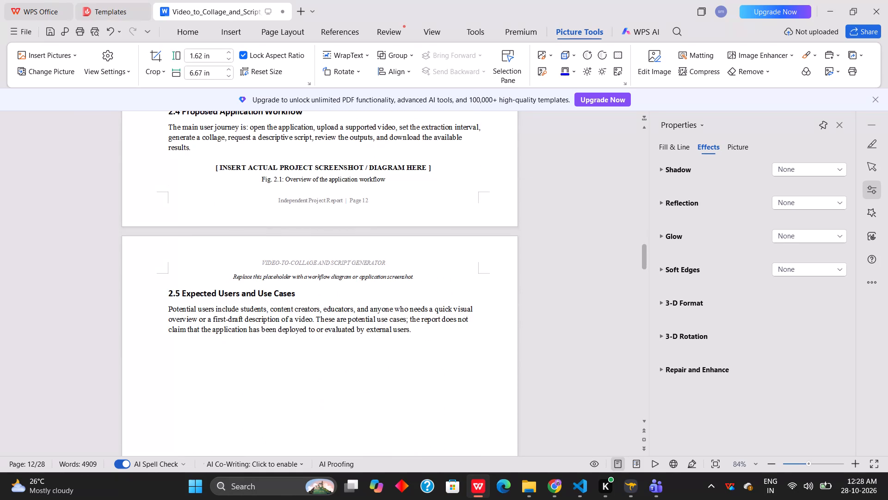
pyautogui.moveTo(643, 254); pyautogui.dragTo(651, 308)
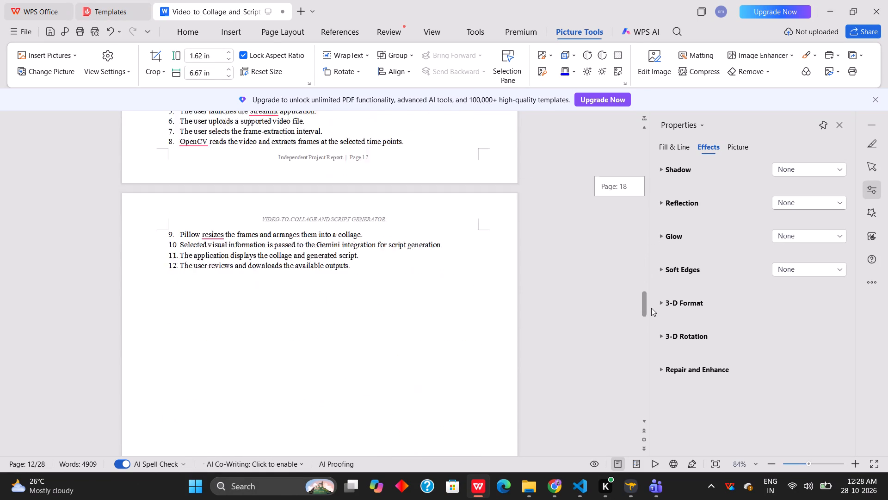
pyautogui.moveTo(651, 308); pyautogui.dragTo(652, 315)
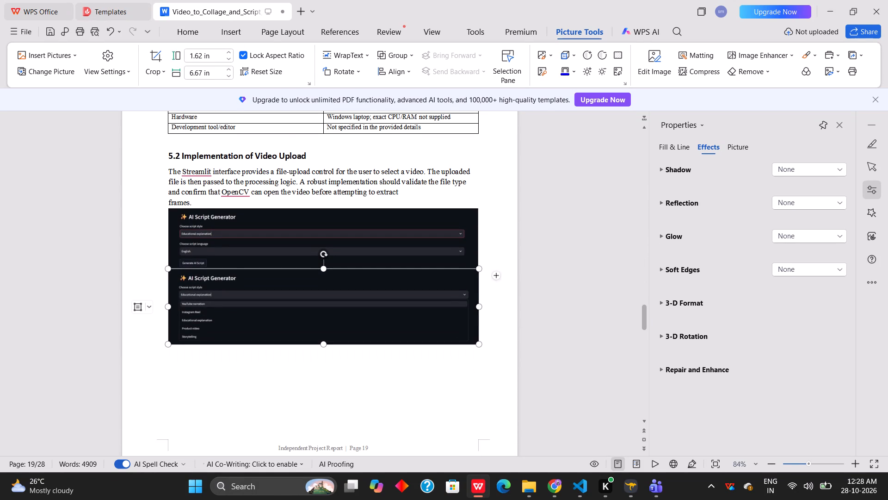
pyautogui.click(332, 294)
pyautogui.click(679, 148)
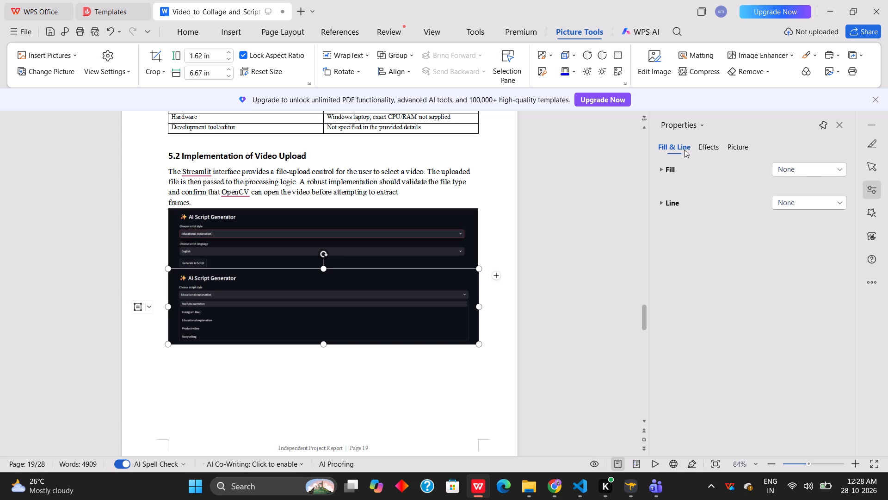
pyautogui.click(701, 144)
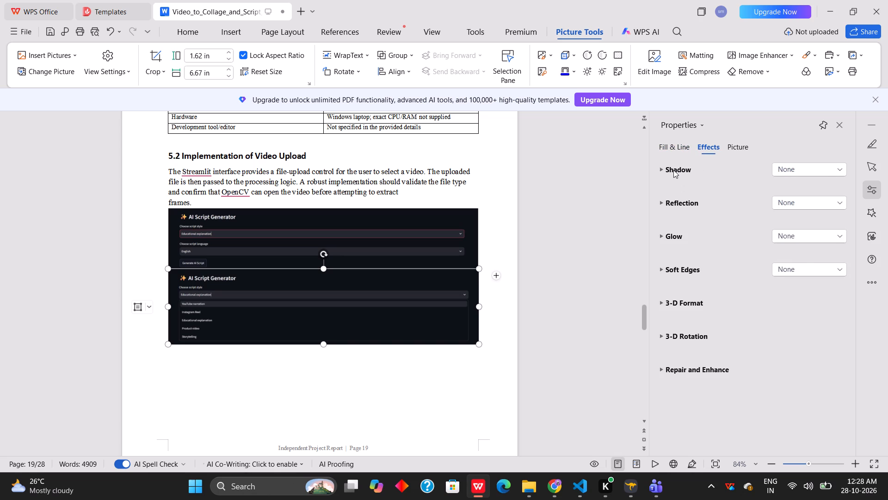
pyautogui.click(673, 170)
pyautogui.click(672, 171)
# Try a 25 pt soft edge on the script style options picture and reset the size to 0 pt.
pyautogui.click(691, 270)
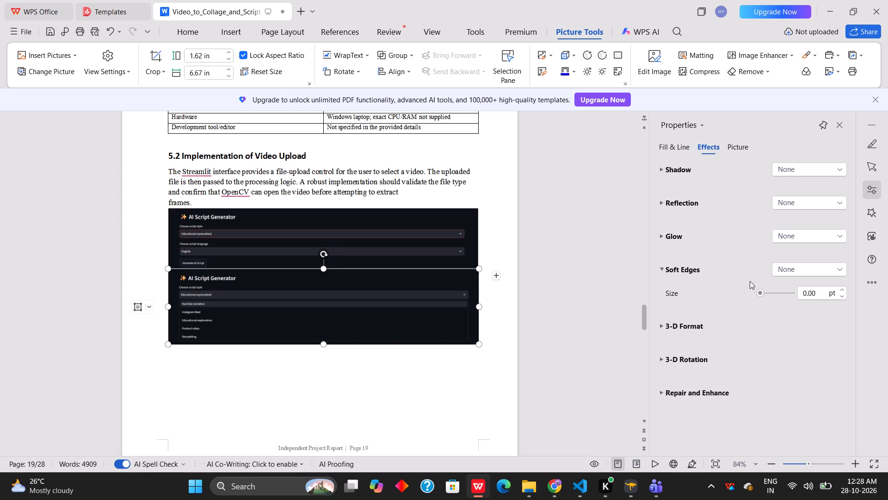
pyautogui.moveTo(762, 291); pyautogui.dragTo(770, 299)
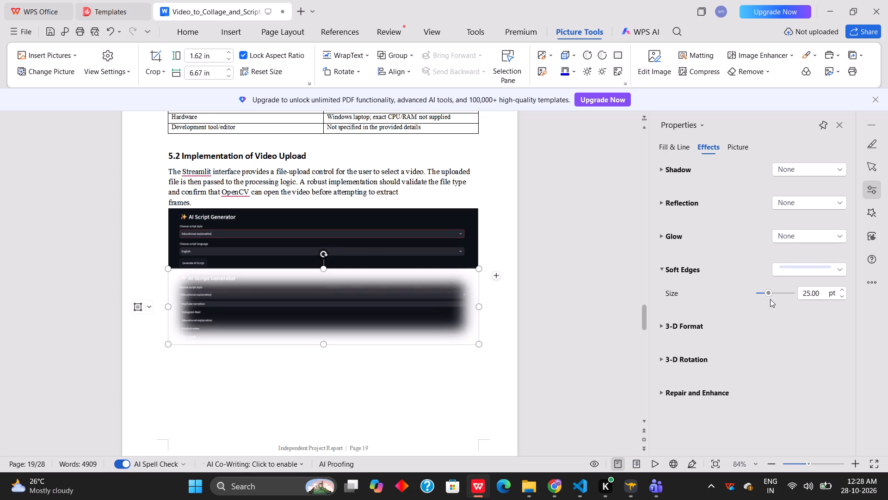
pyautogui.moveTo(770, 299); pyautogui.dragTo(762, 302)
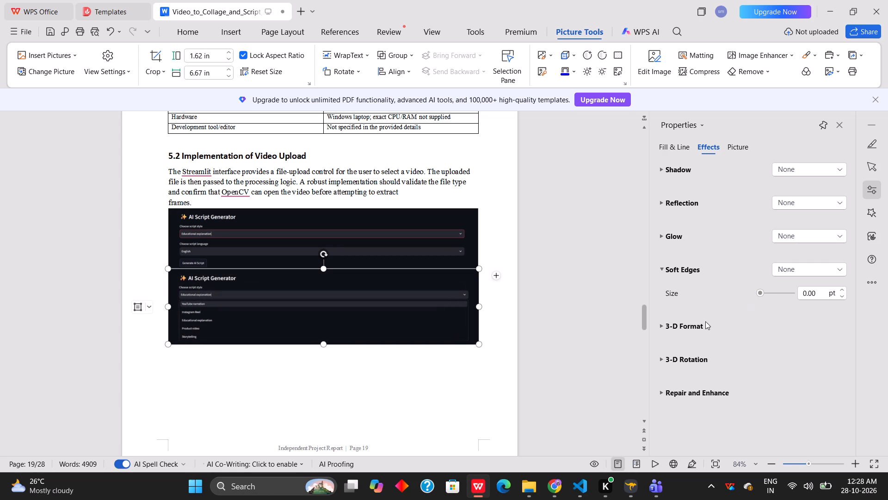
# Examine the Repair and Enhance, crop and text wrapping options for the script style options picture.
pyautogui.click(686, 394)
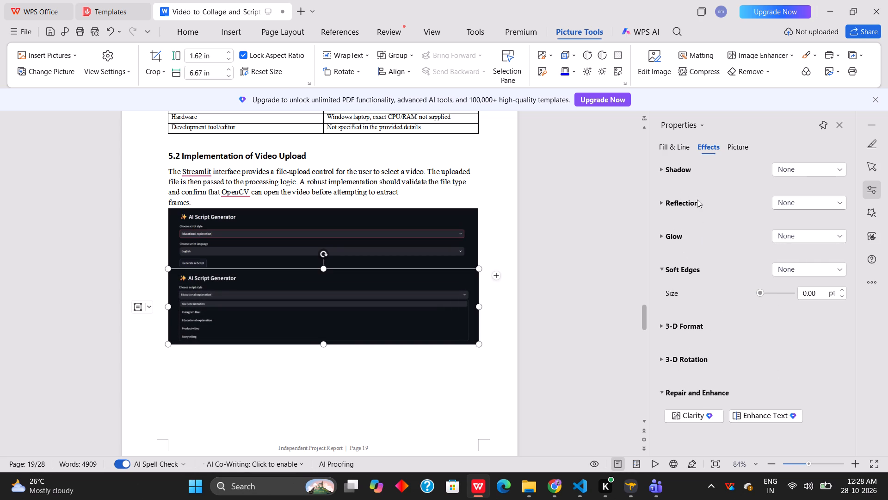
pyautogui.click(734, 144)
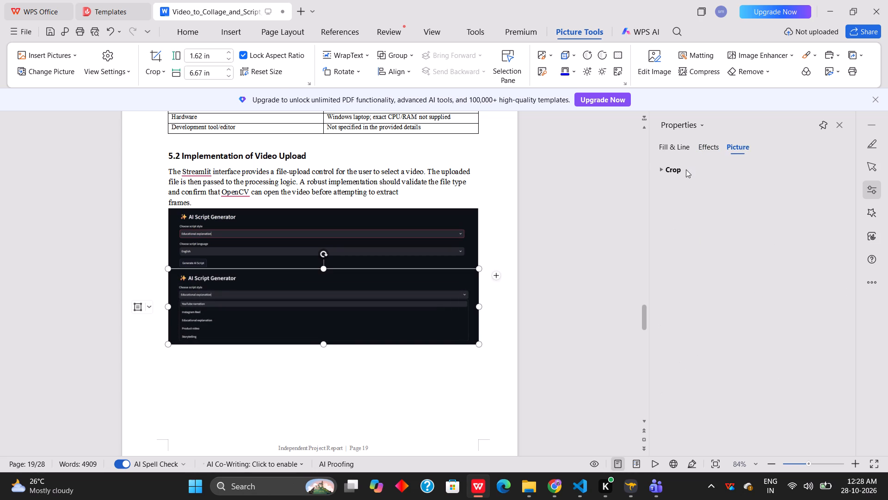
pyautogui.click(670, 144)
pyautogui.rightClick(423, 307)
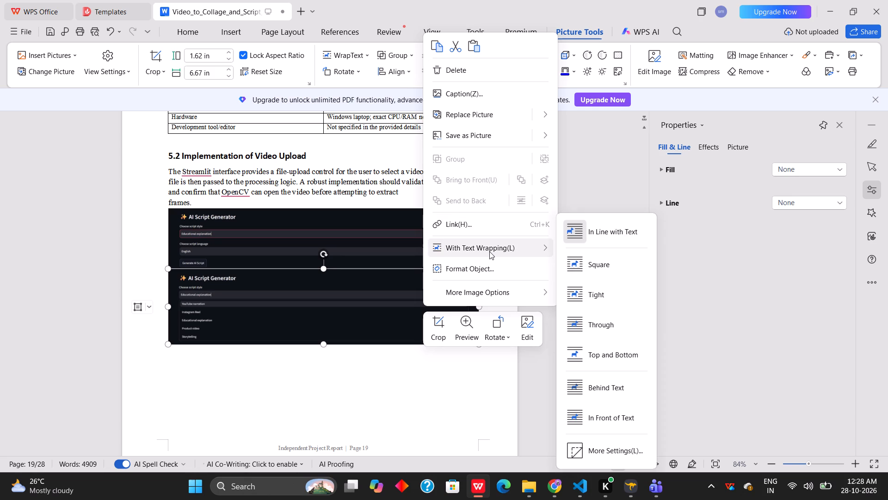
pyautogui.scroll(-6, 600, 243)
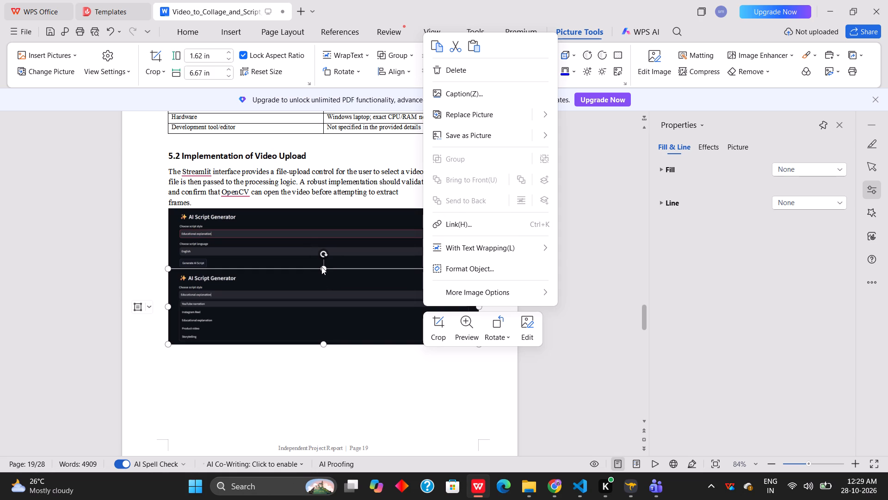
# Examine the glow, reflection and shadow presets available for the script style options picture.
pyautogui.click(463, 269)
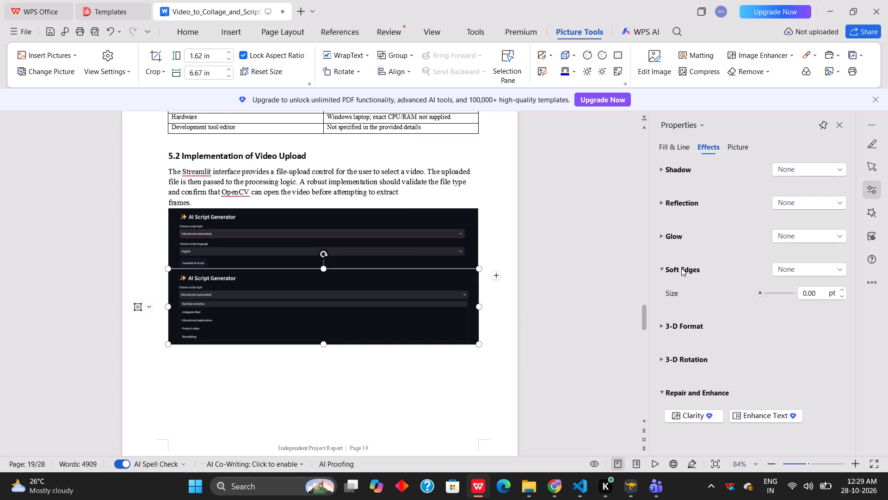
pyautogui.click(811, 236)
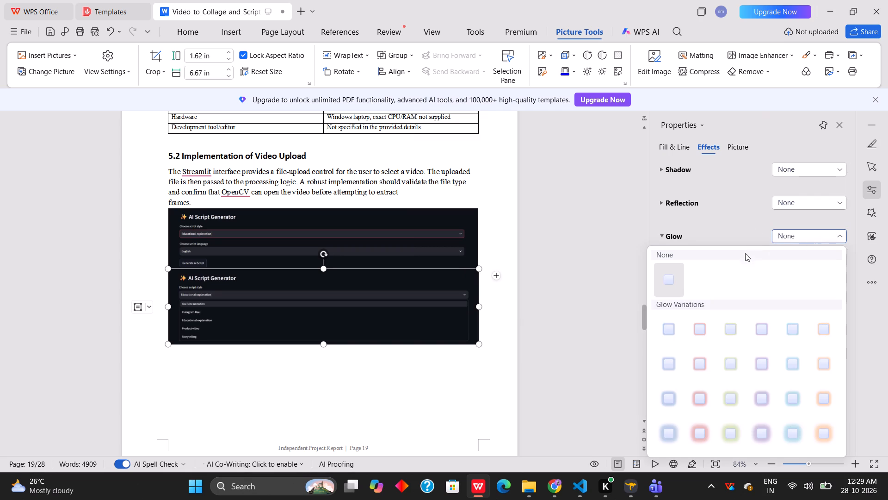
pyautogui.click(807, 200)
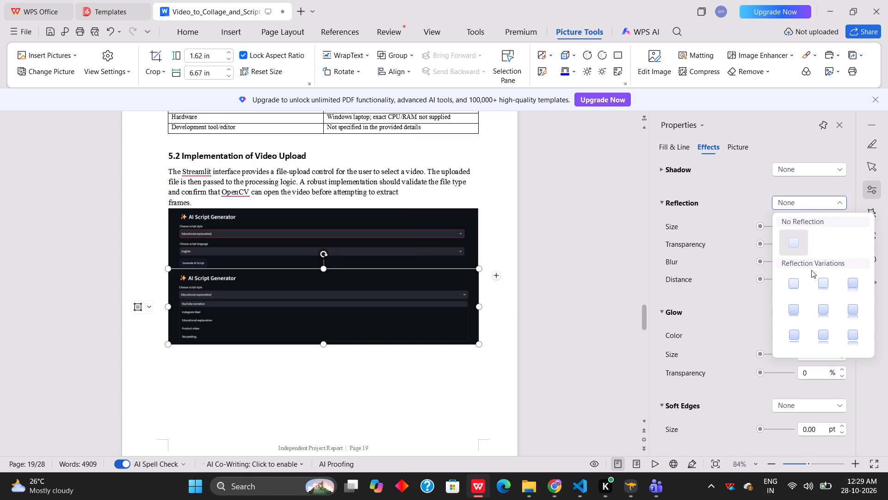
pyautogui.click(809, 167)
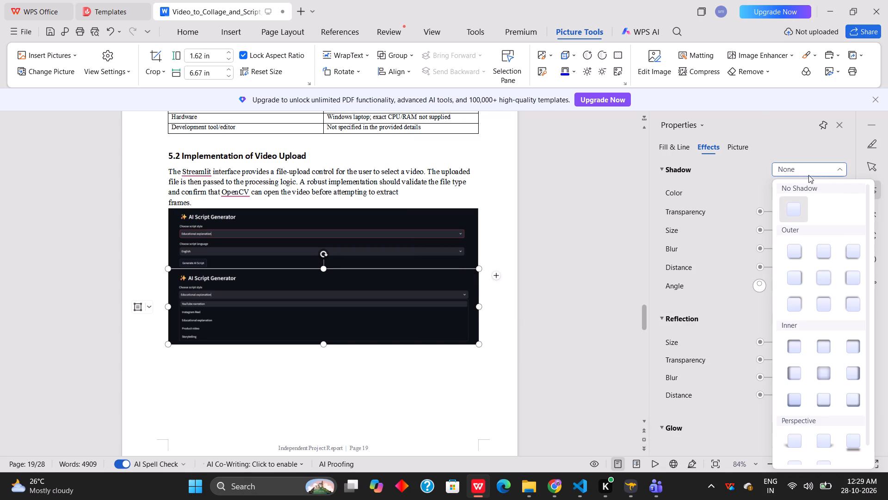
pyautogui.scroll(-5, 814, 273)
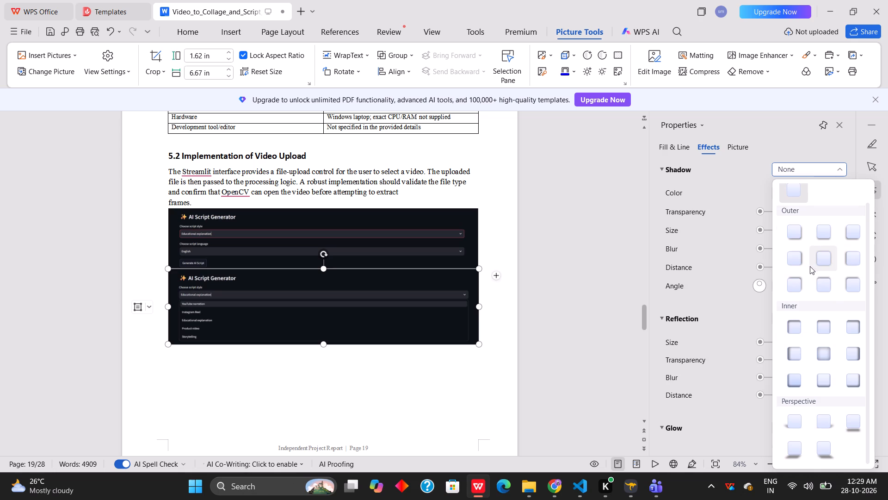
pyautogui.scroll(-1, 810, 266)
pyautogui.scroll(3, 810, 275)
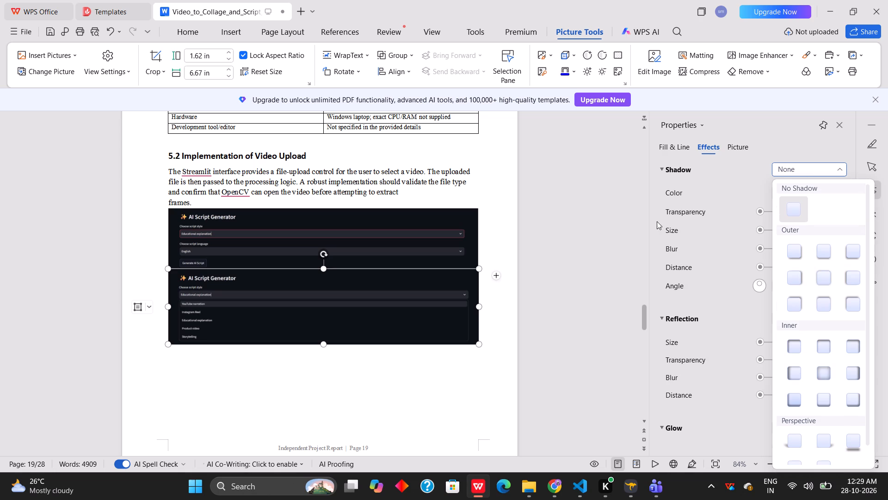
pyautogui.click(617, 219)
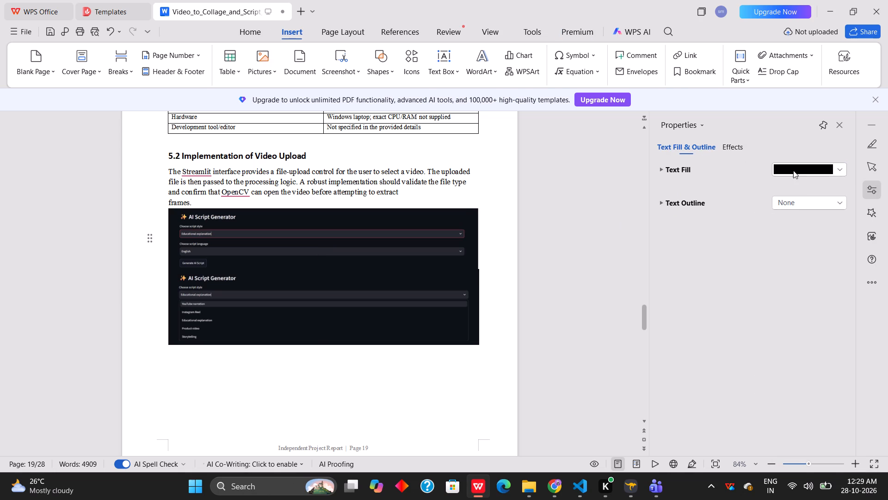
# Set the text fill at the insertion point beside the AI Script Generator pictures to solid white with 0% transparency, after trying 10%.
pyautogui.click(840, 169)
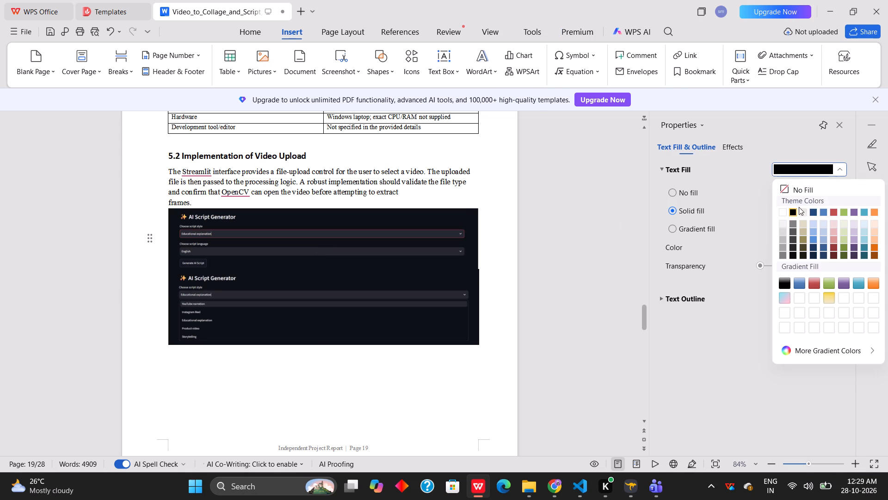
pyautogui.click(783, 212)
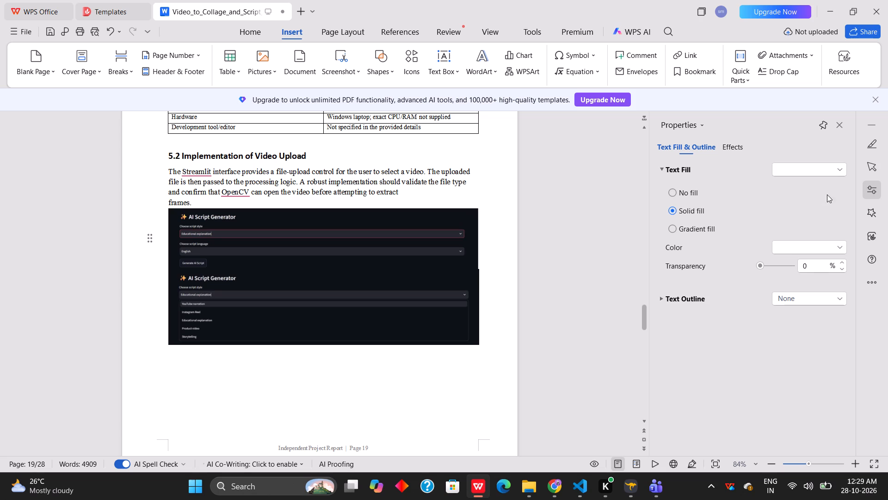
pyautogui.click(676, 227)
pyautogui.moveTo(759, 264); pyautogui.dragTo(771, 265)
pyautogui.moveTo(771, 265); pyautogui.dragTo(724, 276)
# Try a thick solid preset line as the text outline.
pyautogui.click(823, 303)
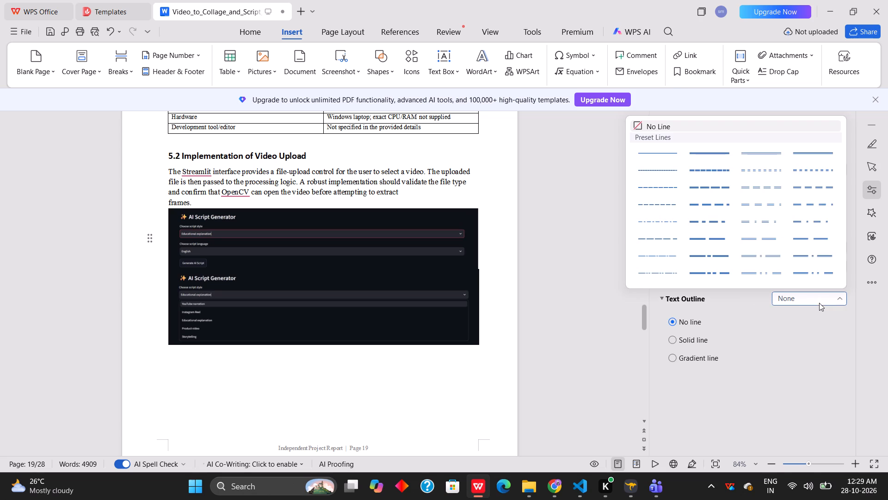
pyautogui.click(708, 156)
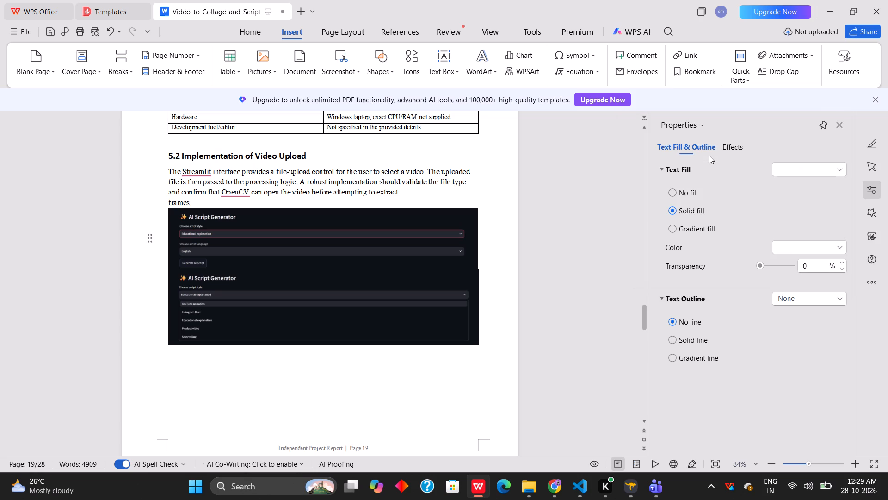
# Add a shadow to the script style options picture, trying sizes of 53% and 72% before setting 1%, and close its properties.
pyautogui.scroll(-3, 639, 285)
pyautogui.scroll(2, 486, 280)
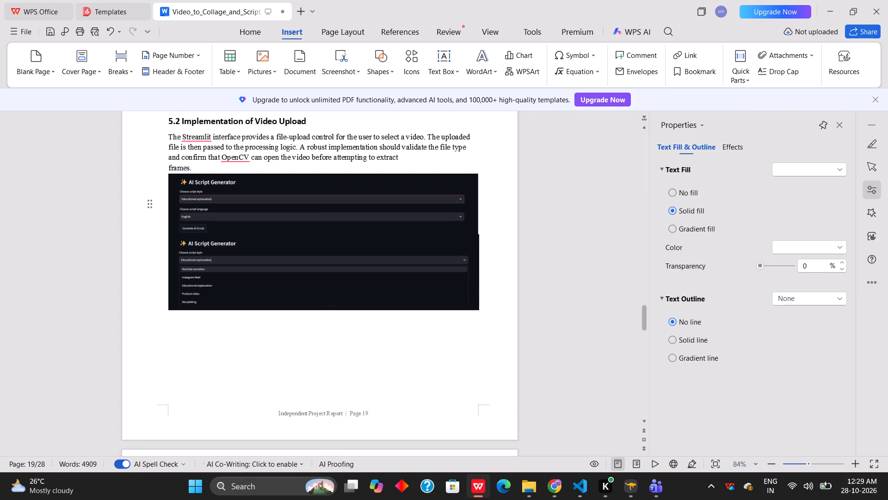
pyautogui.click(437, 289)
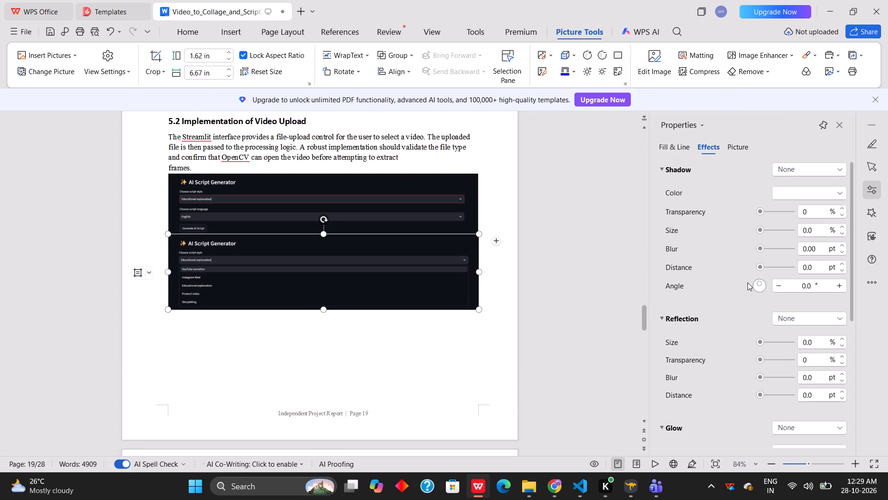
pyautogui.scroll(-13, 674, 381)
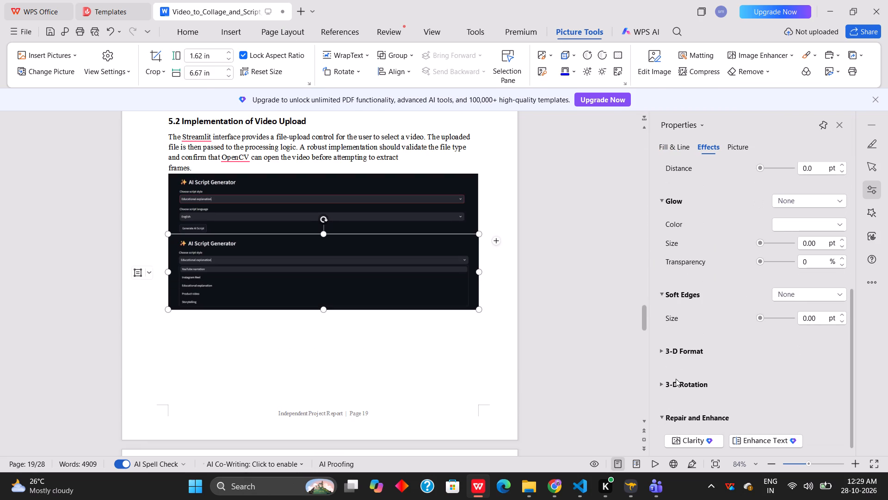
pyautogui.scroll(9, 721, 259)
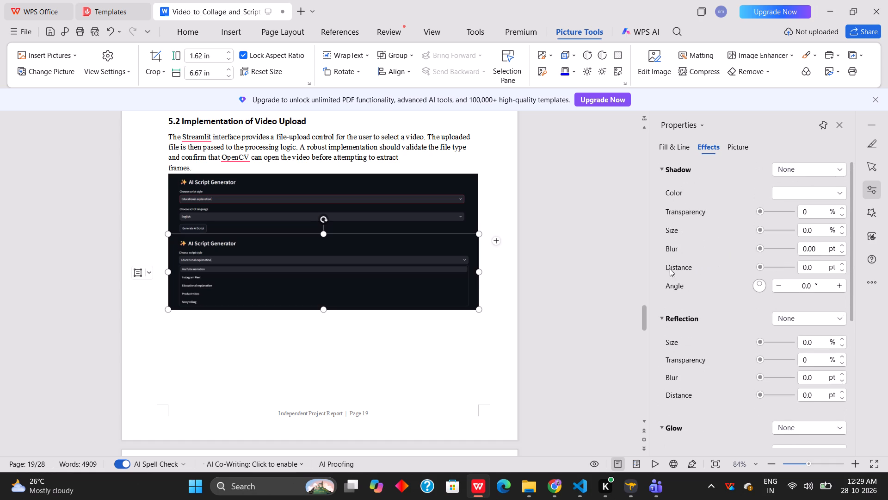
pyautogui.moveTo(760, 230); pyautogui.dragTo(762, 229)
pyautogui.moveTo(762, 229); pyautogui.dragTo(769, 229)
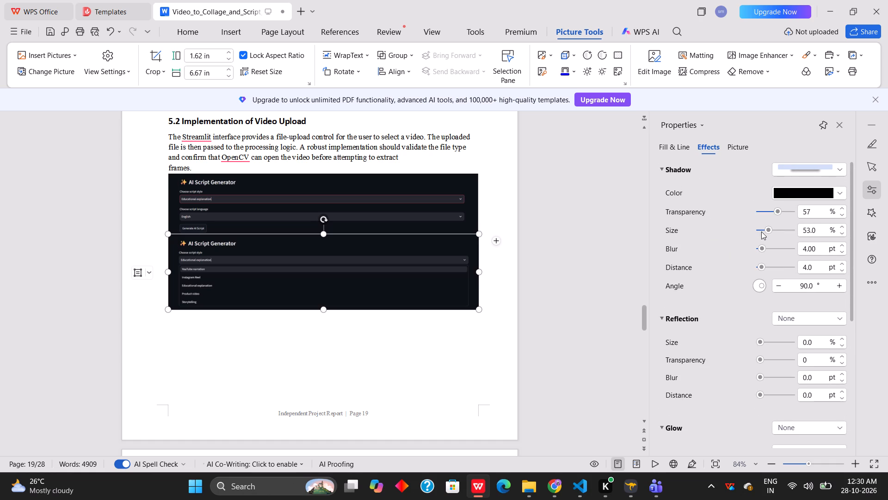
pyautogui.click(356, 277)
pyautogui.moveTo(769, 228); pyautogui.dragTo(762, 237)
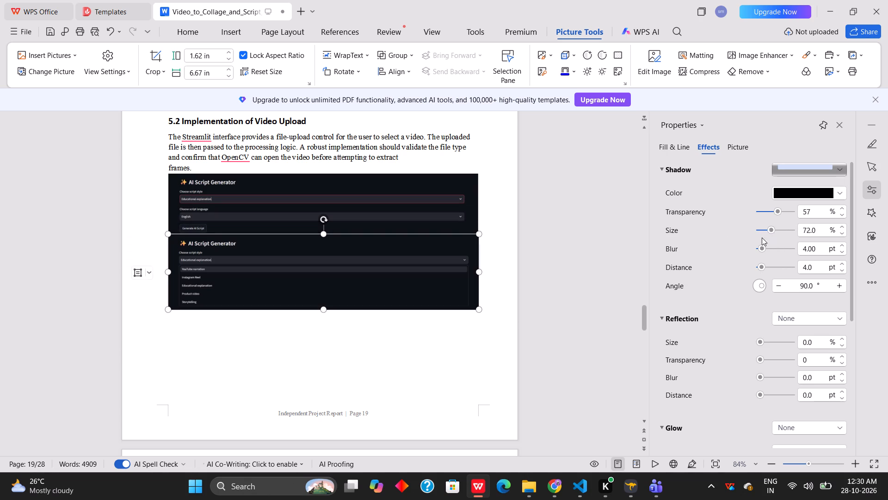
pyautogui.moveTo(762, 237); pyautogui.dragTo(677, 243)
pyautogui.scroll(3, 671, 157)
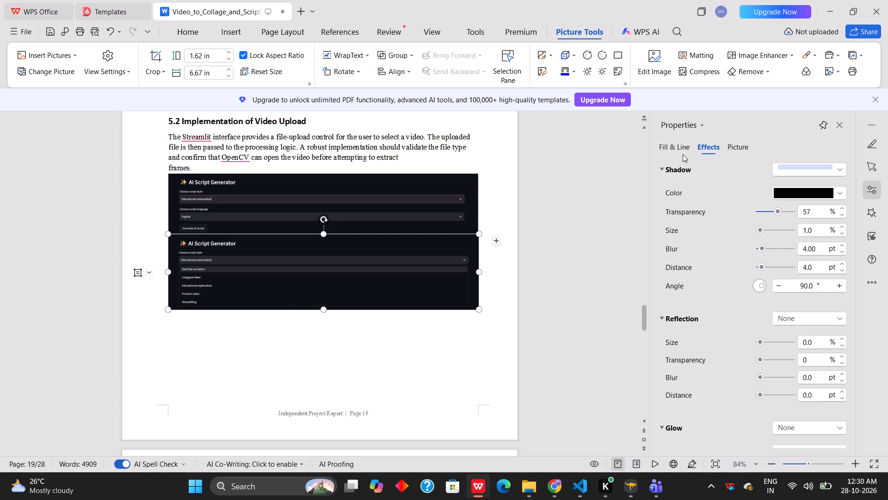
pyautogui.click(680, 148)
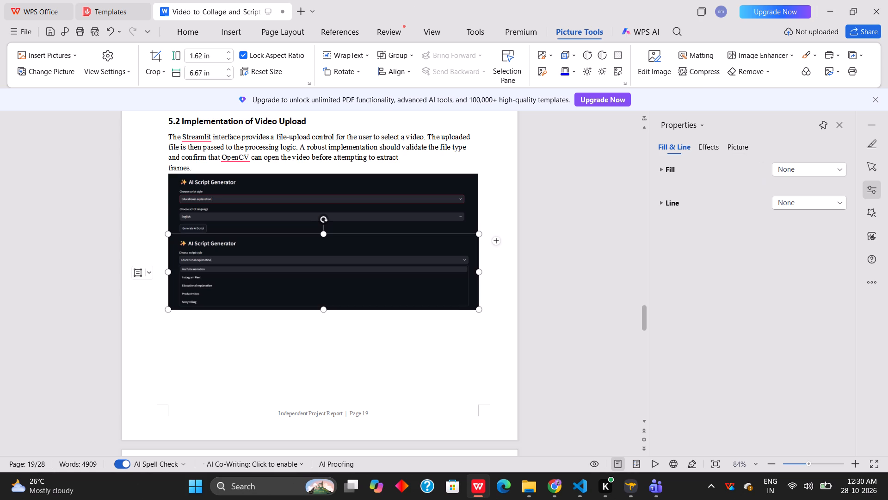
pyautogui.click(839, 122)
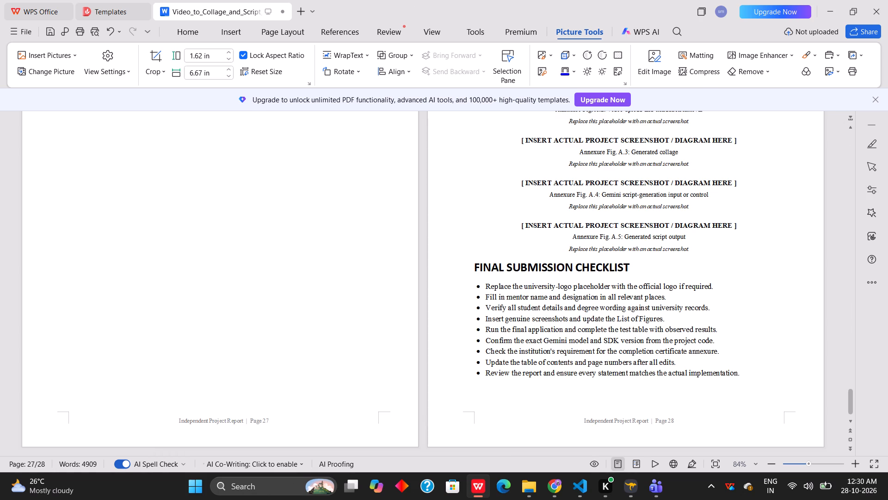
# Review the report from the annexure and submission checklist back to section 5.2, checking the remaining screenshot placeholders.
pyautogui.scroll(10, 396, 247)
pyautogui.scroll(-5, 390, 247)
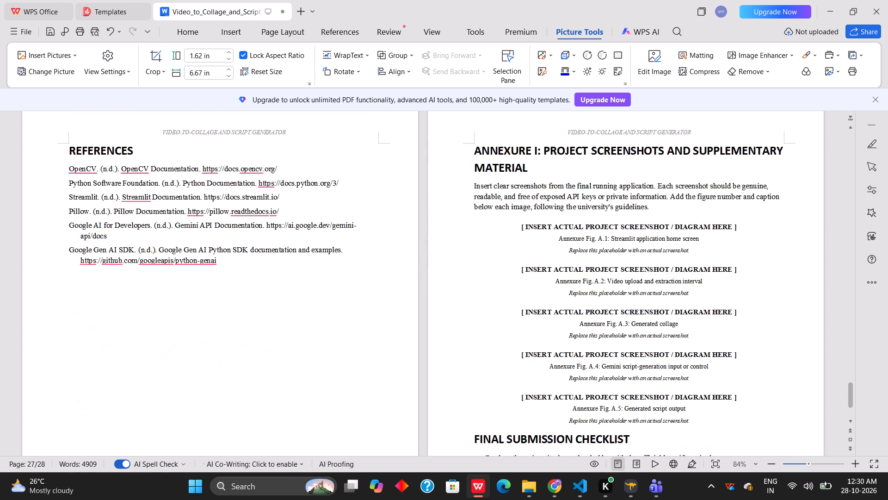
pyautogui.scroll(-7, 384, 249)
pyautogui.scroll(15, 385, 256)
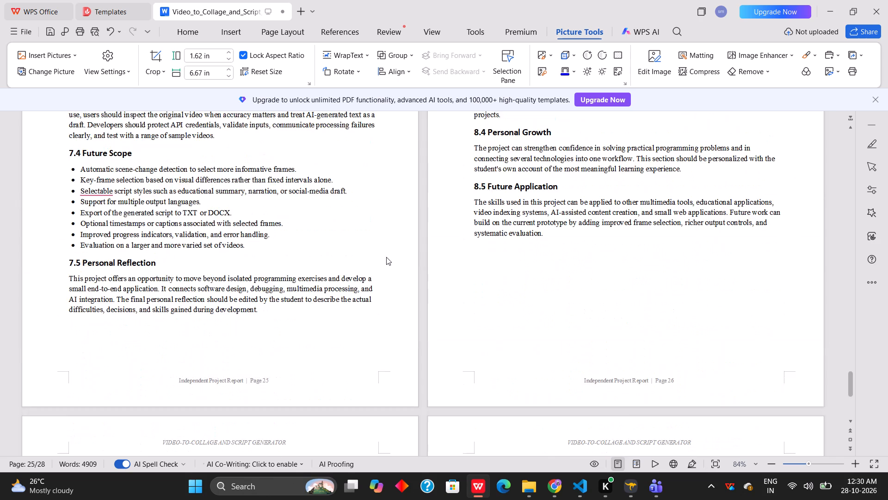
pyautogui.scroll(14, 386, 257)
pyautogui.scroll(-3, 391, 271)
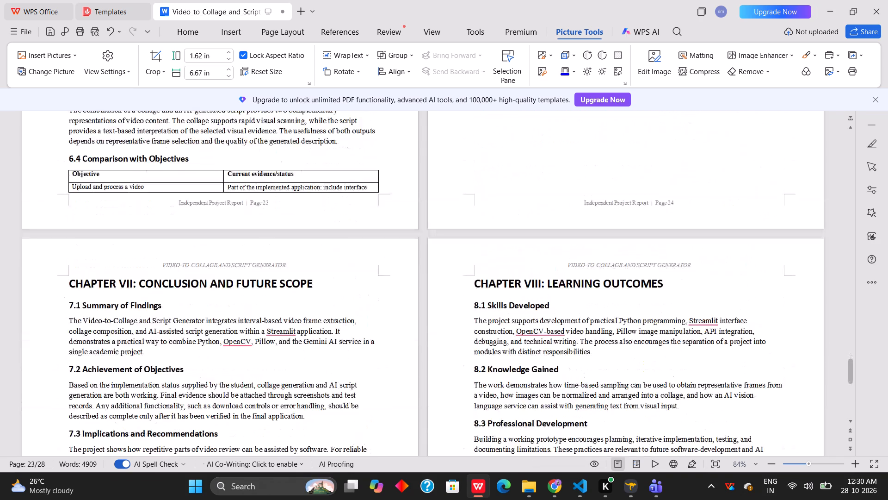
pyautogui.scroll(-20, 403, 286)
pyautogui.scroll(-16, 403, 286)
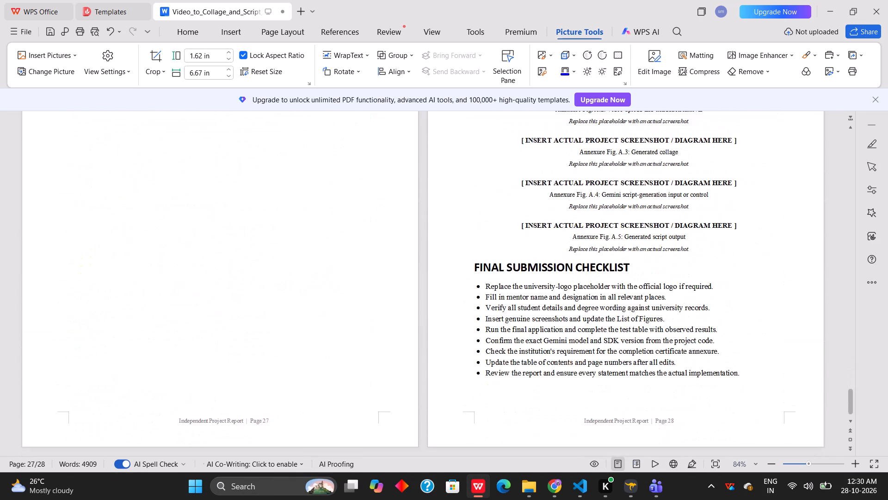
pyautogui.scroll(-6, 410, 331)
pyautogui.scroll(20, 417, 328)
pyautogui.scroll(20, 417, 328)
pyautogui.scroll(10, 417, 328)
pyautogui.scroll(-1, 363, 327)
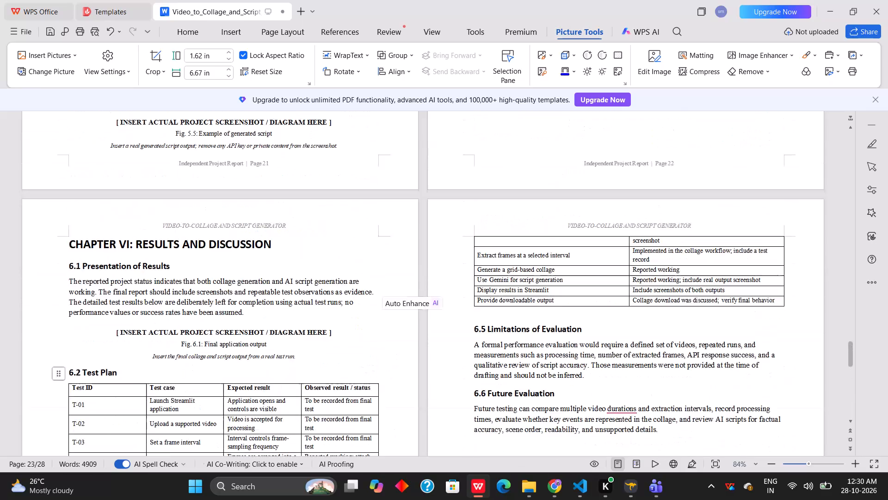
pyautogui.scroll(17, 362, 327)
pyautogui.scroll(15, 355, 328)
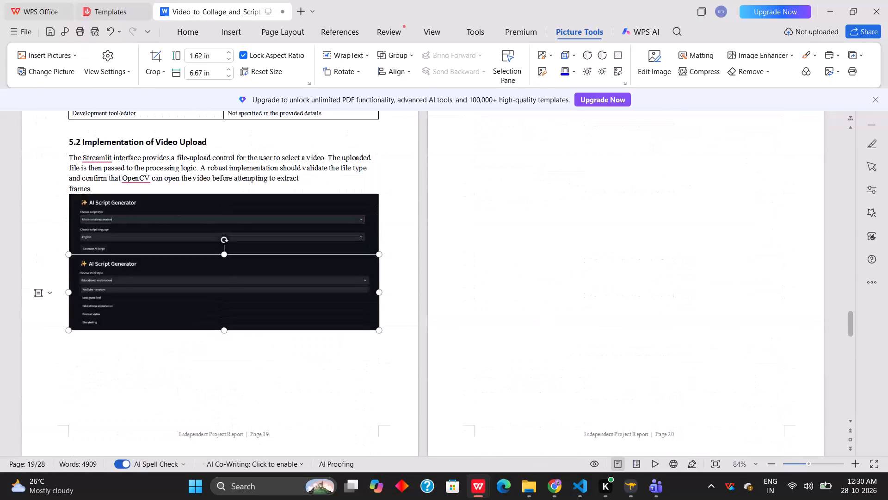
# Select the script style options picture below section 5.2 and examine the available styles and the document's list of picture objects.
pyautogui.click(214, 325)
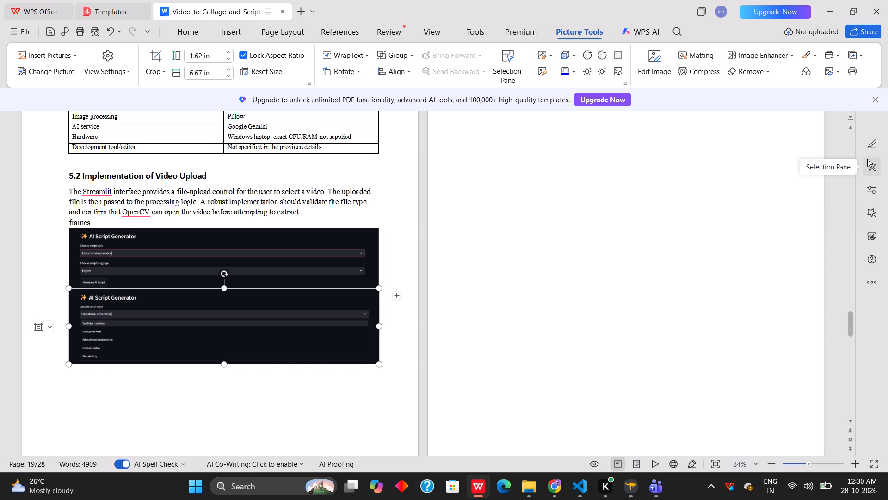
pyautogui.click(871, 148)
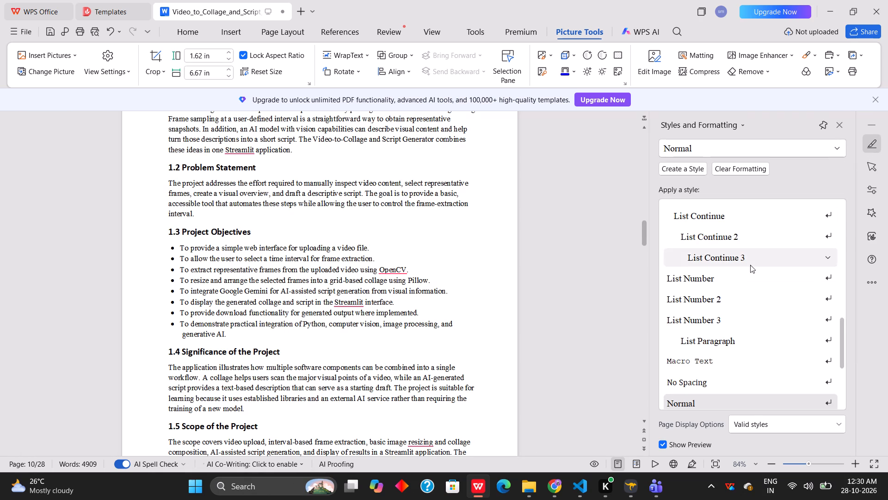
pyautogui.scroll(-16, 739, 264)
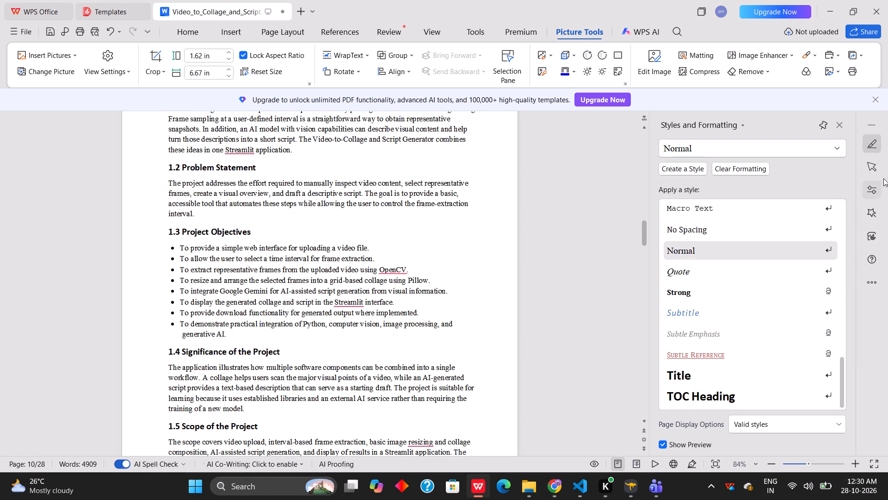
pyautogui.click(876, 163)
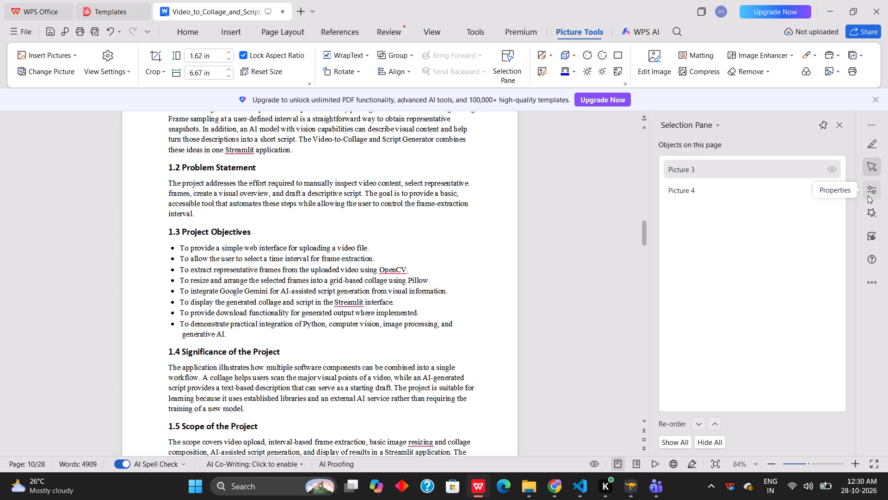
pyautogui.scroll(-10, 295, 259)
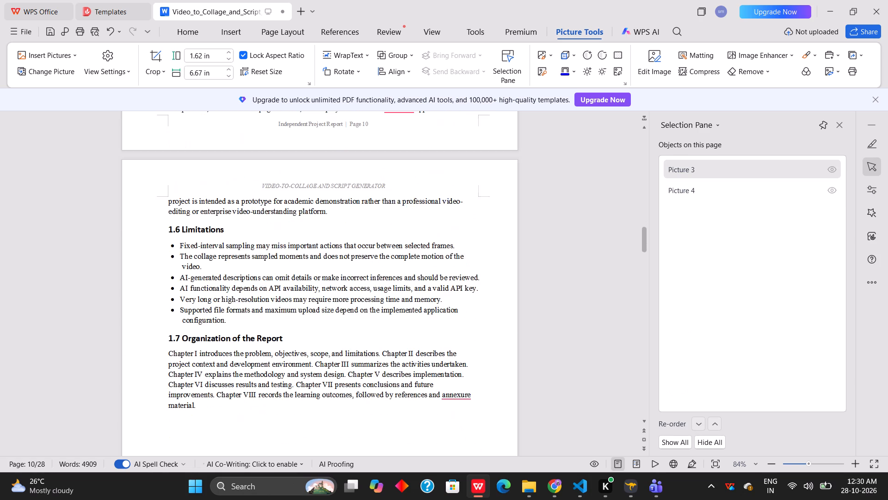
# Return to section 5.2 and inspect the two AI Script Generator pictures by selecting each through the list of objects on the page.
pyautogui.scroll(-20, 293, 276)
pyautogui.scroll(-11, 293, 276)
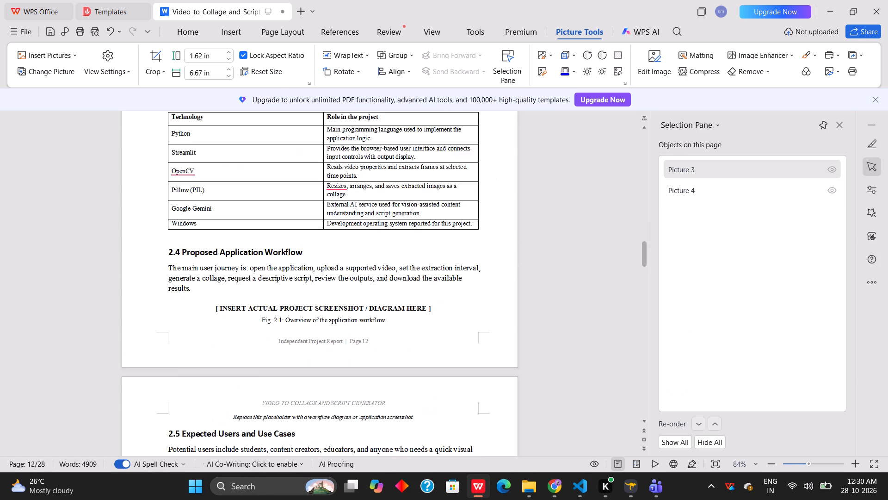
pyautogui.scroll(-7, 318, 287)
pyautogui.moveTo(643, 262); pyautogui.dragTo(644, 273)
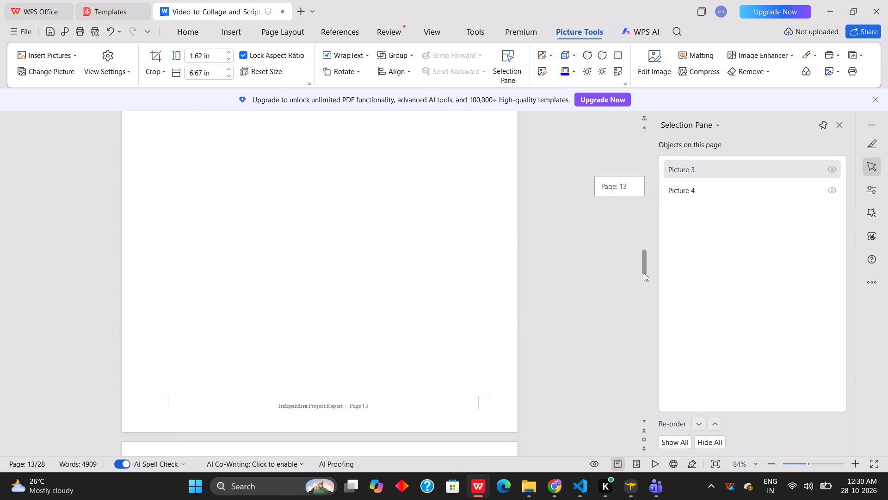
pyautogui.moveTo(644, 273); pyautogui.dragTo(646, 314)
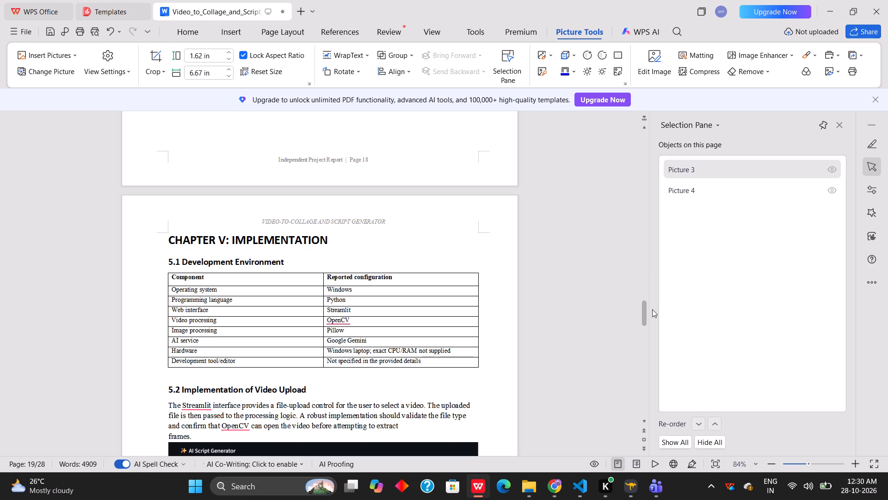
pyautogui.click(644, 309)
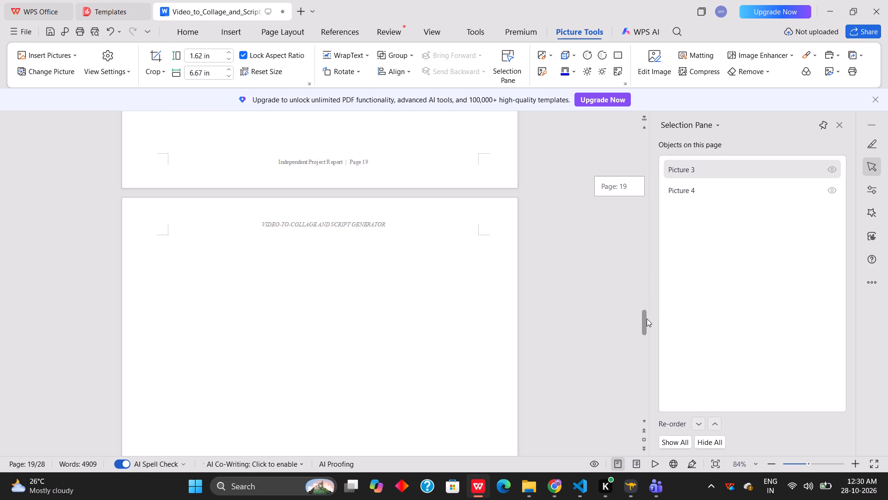
pyautogui.click(684, 191)
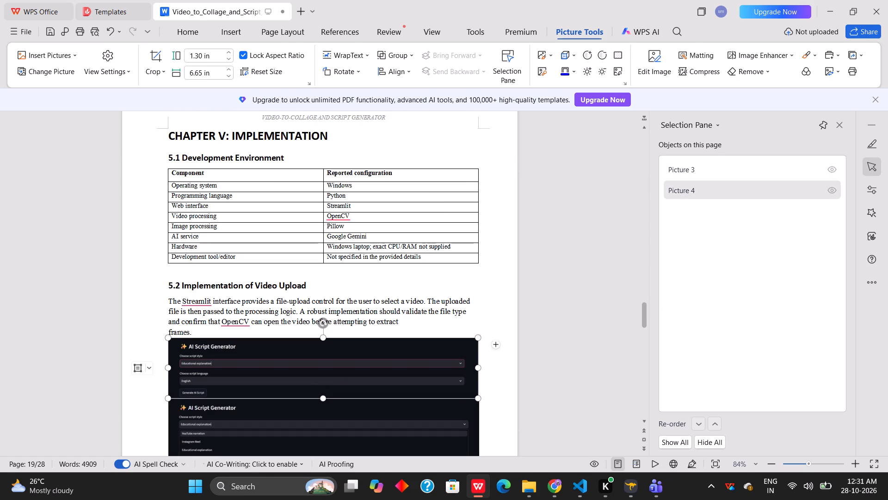
pyautogui.scroll(-1, 619, 358)
pyautogui.scroll(-1, 482, 385)
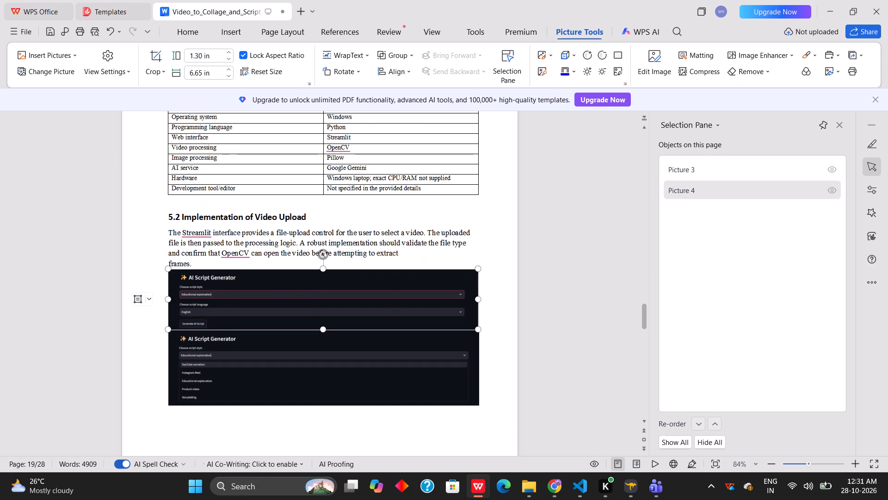
pyautogui.moveTo(338, 354); pyautogui.dragTo(335, 375)
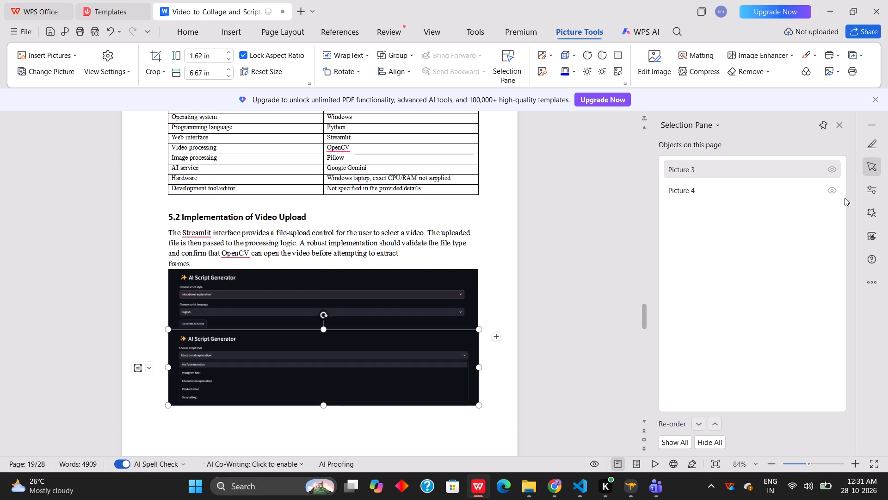
pyautogui.click(794, 185)
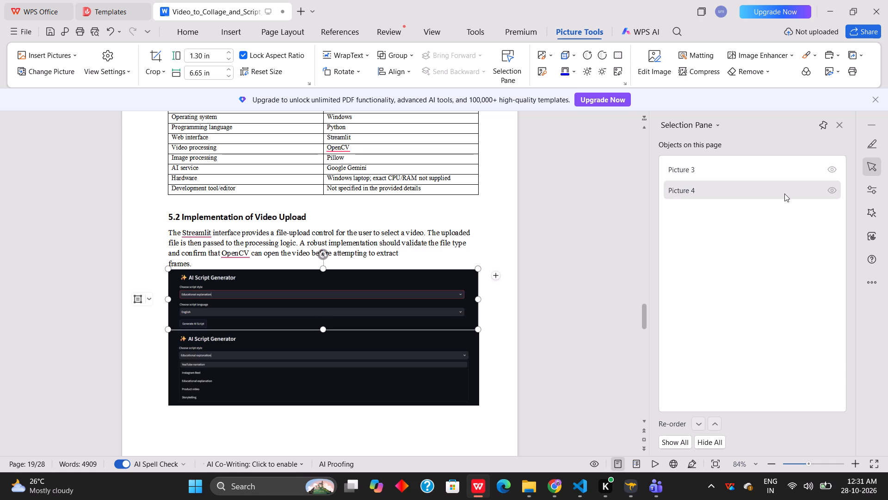
pyautogui.rightClick(784, 194)
pyautogui.click(830, 193)
# Examine the upper picture's properties, the design assistant, help, stock image resources and available paragraph styles, and close the side pane.
pyautogui.click(878, 189)
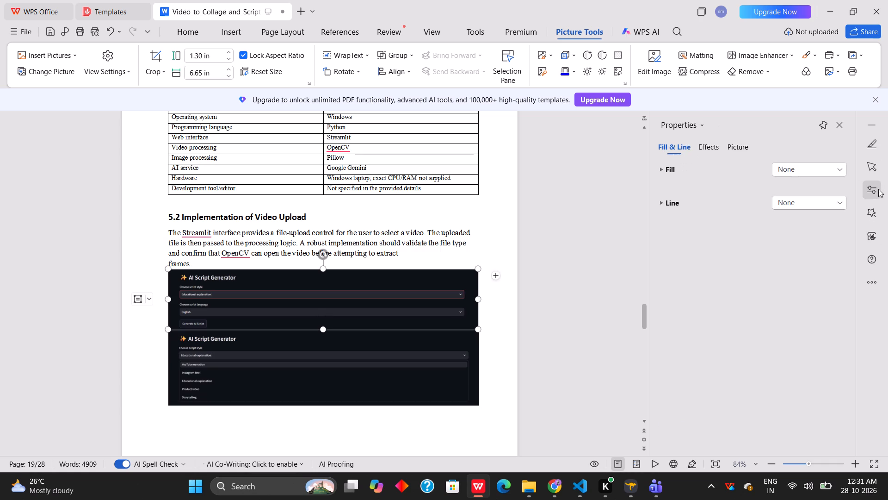
pyautogui.click(872, 215)
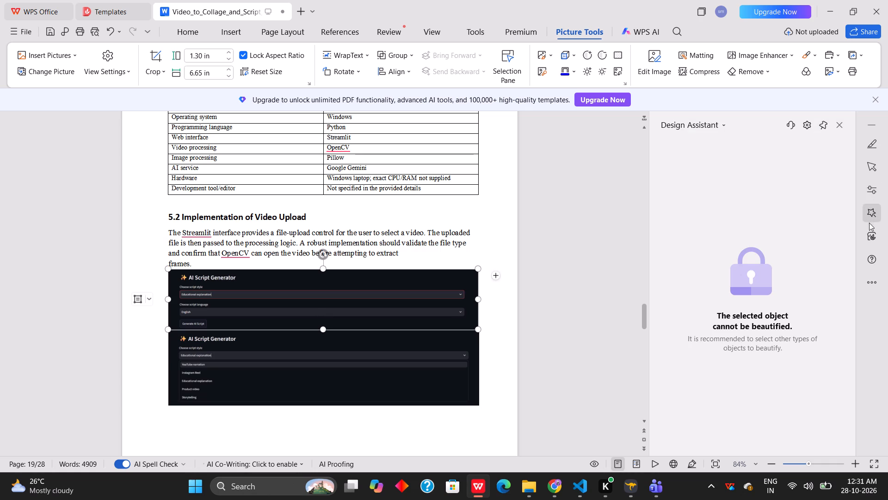
pyautogui.click(876, 240)
pyautogui.click(869, 233)
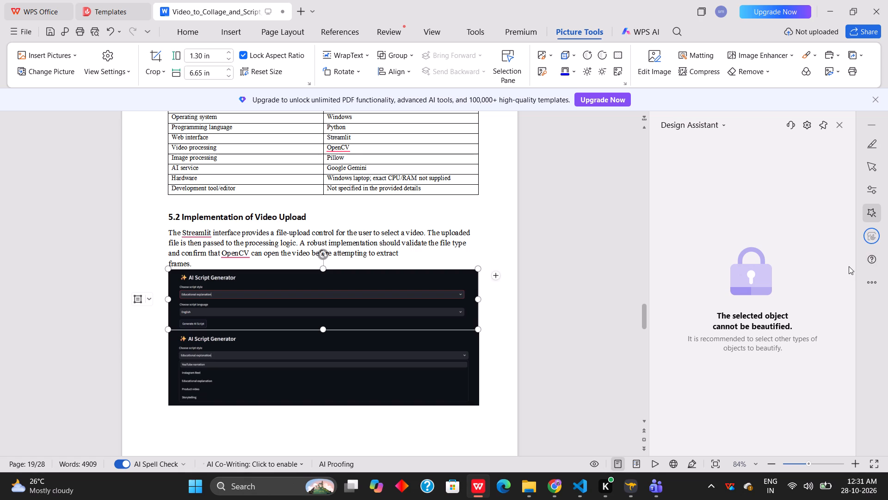
pyautogui.click(875, 260)
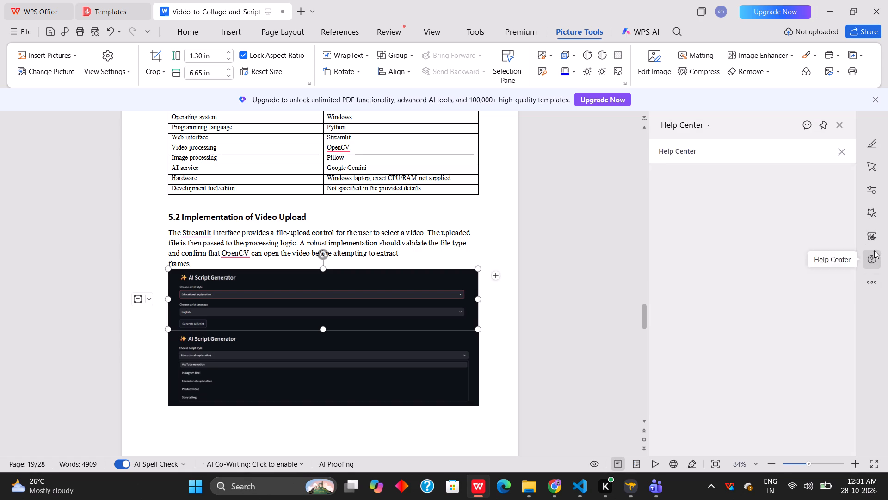
pyautogui.click(878, 235)
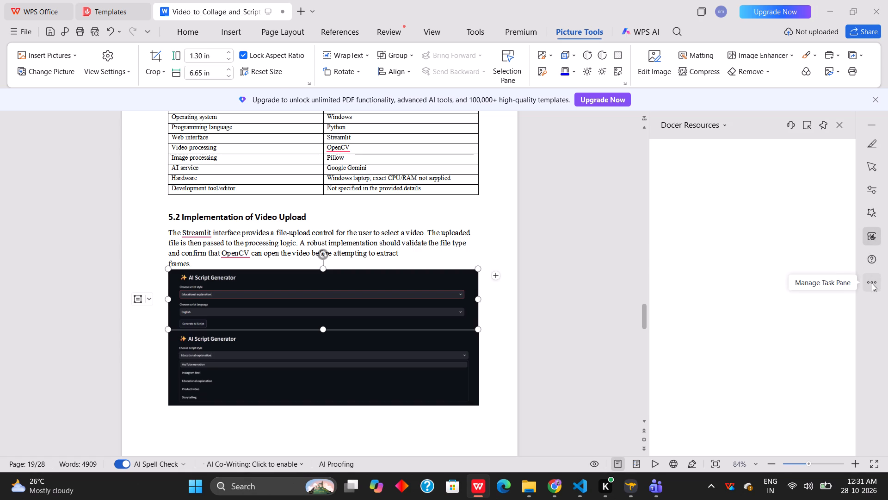
pyautogui.click(872, 283)
pyautogui.click(866, 314)
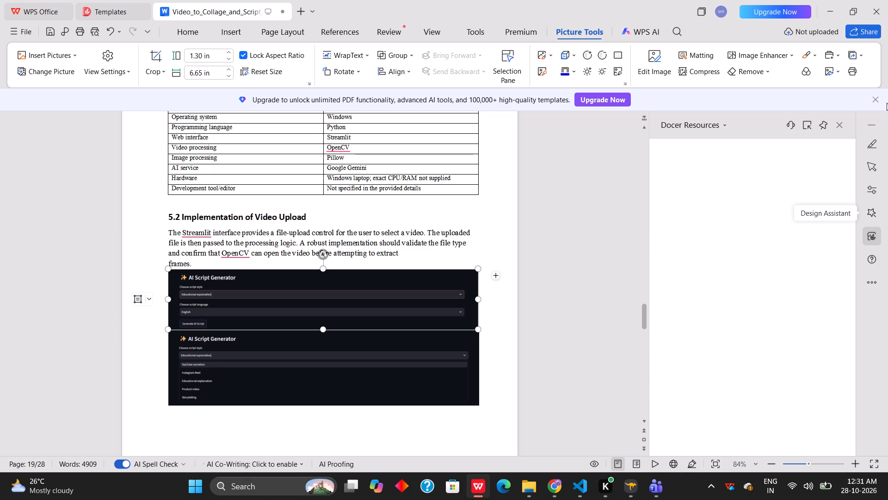
pyautogui.click(872, 126)
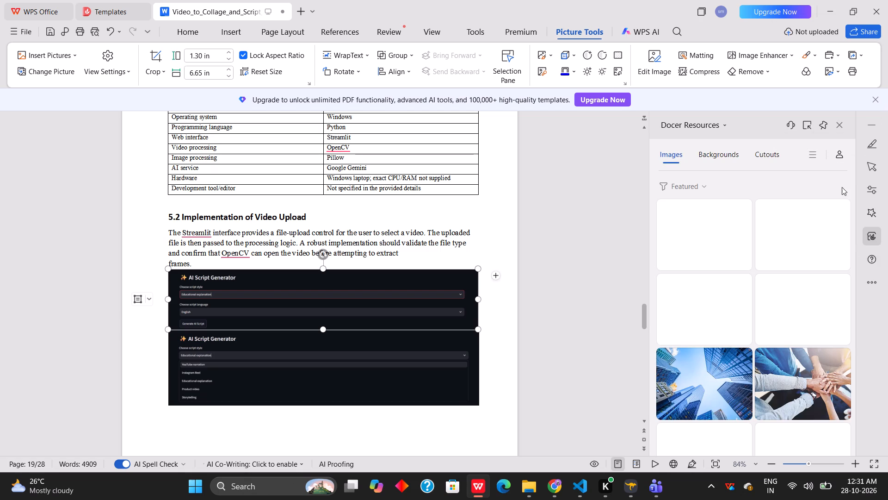
pyautogui.click(872, 120)
pyautogui.click(875, 146)
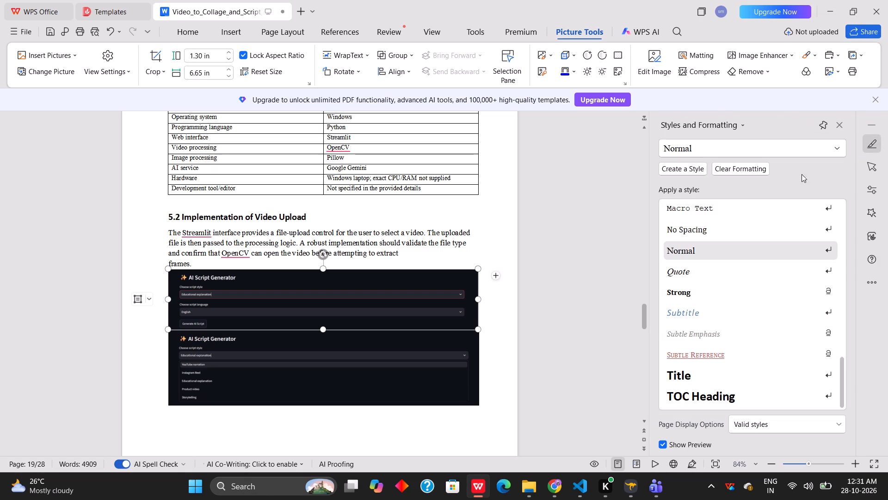
pyautogui.scroll(-10, 784, 178)
pyautogui.scroll(-5, 762, 325)
pyautogui.scroll(5, 766, 330)
pyautogui.scroll(-10, 762, 317)
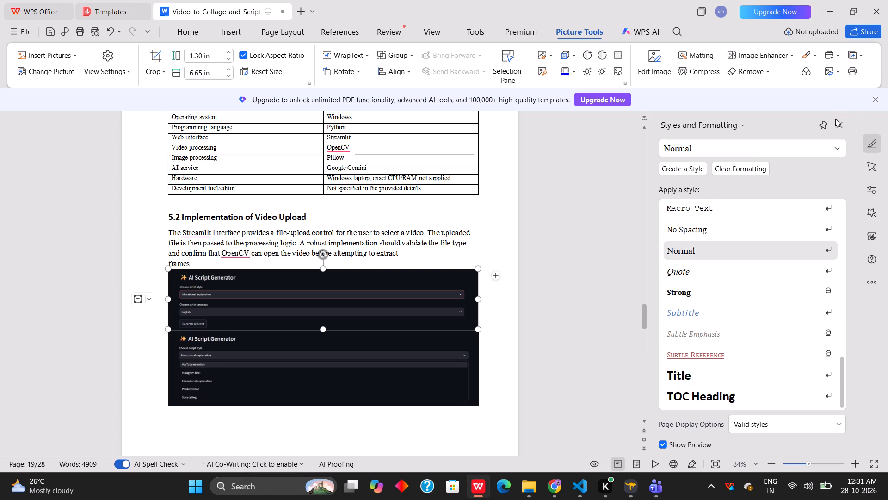
pyautogui.click(836, 127)
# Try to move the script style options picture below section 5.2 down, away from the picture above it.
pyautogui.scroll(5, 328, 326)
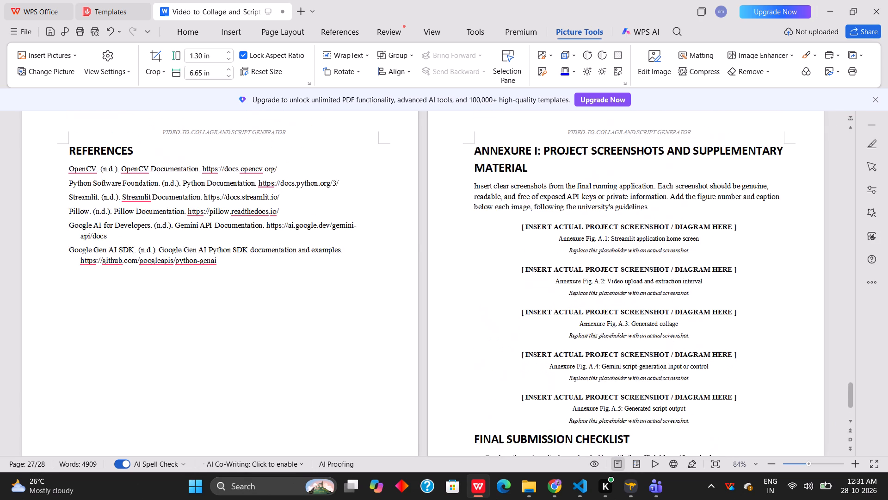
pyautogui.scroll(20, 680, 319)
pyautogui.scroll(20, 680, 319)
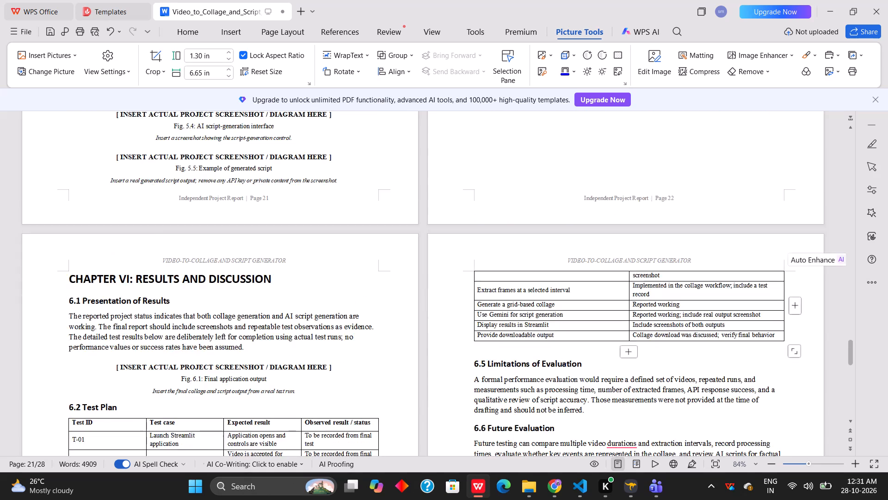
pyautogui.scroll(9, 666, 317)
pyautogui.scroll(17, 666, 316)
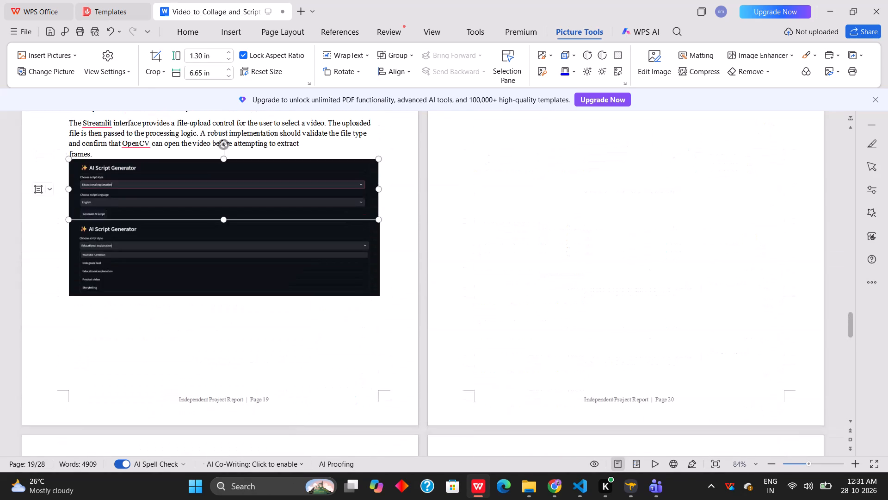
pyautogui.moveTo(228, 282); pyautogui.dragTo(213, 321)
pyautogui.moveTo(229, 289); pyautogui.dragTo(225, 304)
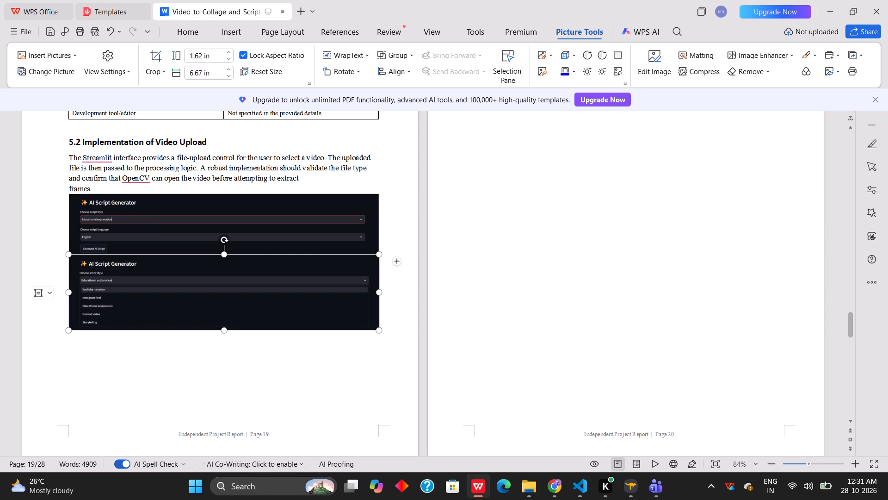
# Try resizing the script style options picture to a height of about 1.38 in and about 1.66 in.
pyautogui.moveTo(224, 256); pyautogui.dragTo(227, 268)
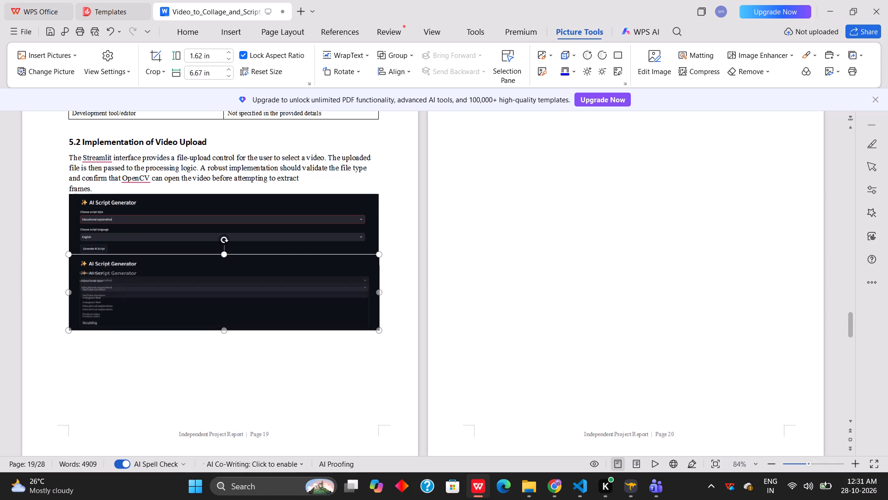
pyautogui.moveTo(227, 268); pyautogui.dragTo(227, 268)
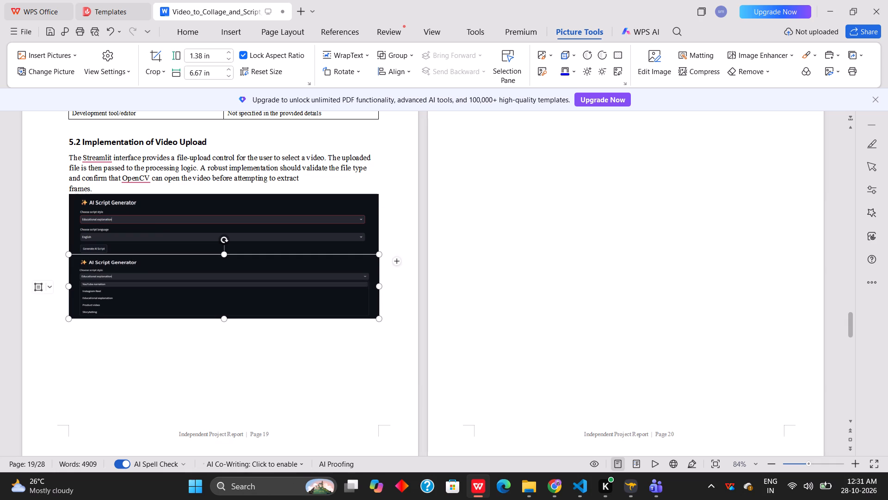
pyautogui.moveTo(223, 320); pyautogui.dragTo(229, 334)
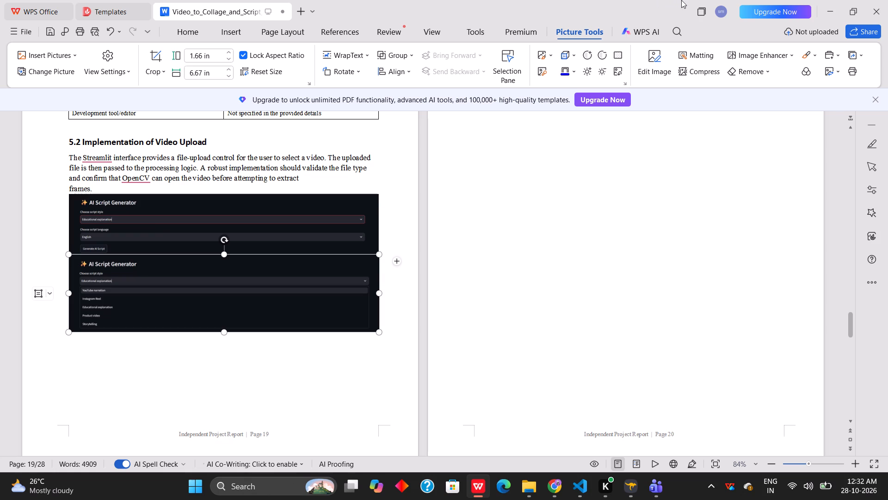
# Reset the script style options picture to its original size.
pyautogui.click(231, 319)
pyautogui.click(261, 75)
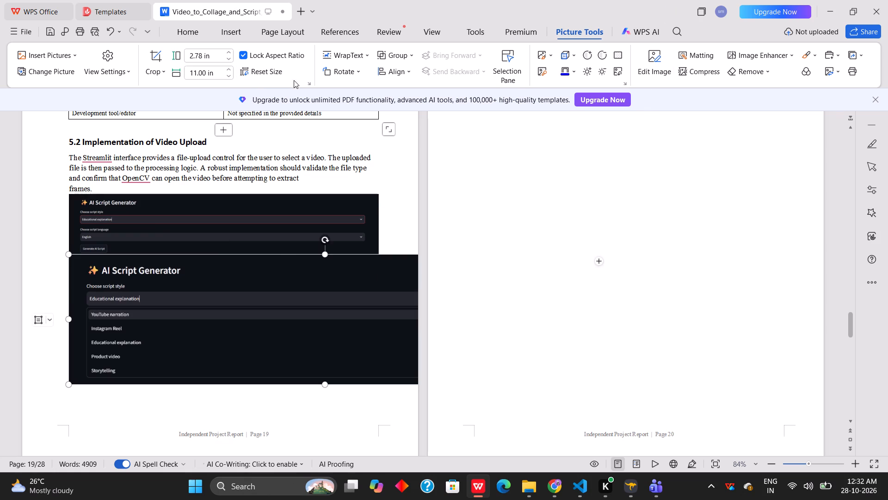
pyautogui.click(278, 72)
# Reduce the script style options picture to a height of 1.59 in and a width of 6.60 in.
pyautogui.moveTo(325, 256); pyautogui.dragTo(309, 262)
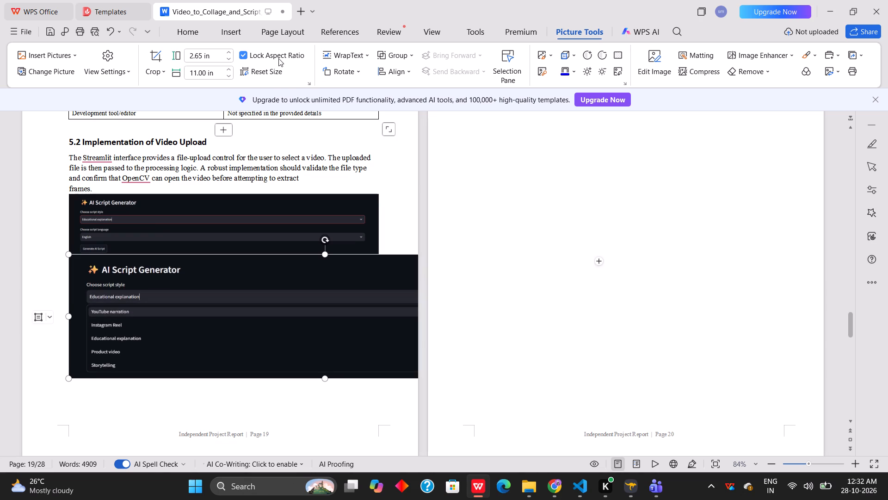
pyautogui.click(230, 58)
pyautogui.click(230, 58)
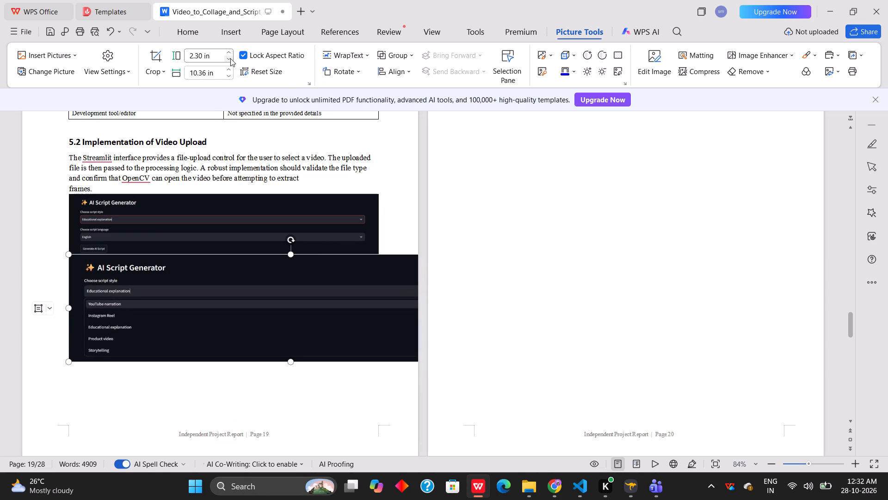
pyautogui.click(230, 58)
pyautogui.click(230, 58)
pyautogui.click(230, 58)
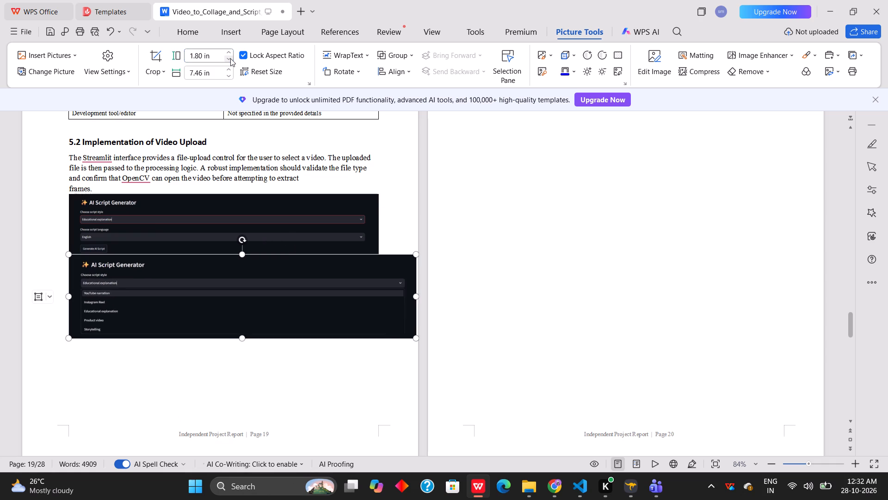
pyautogui.tripleClick(228, 75)
pyautogui.doubleClick(228, 75)
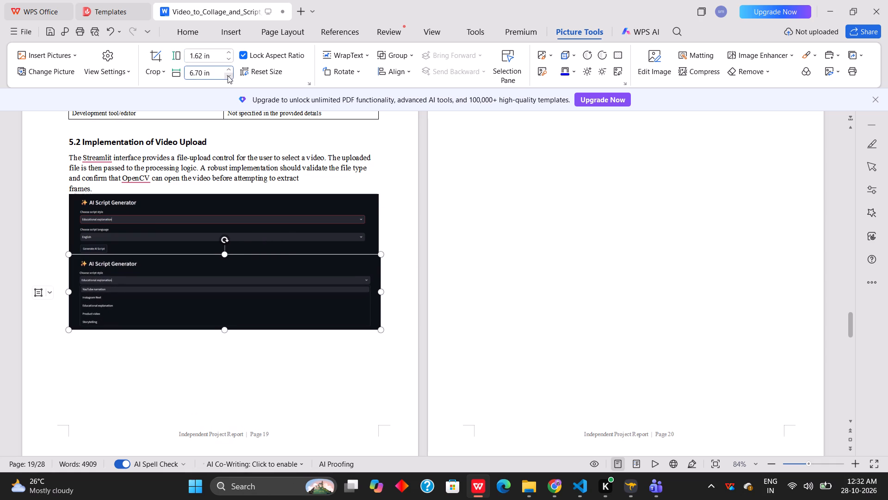
# Turn off the aspect ratio lock for the script style options picture.
pyautogui.click(175, 74)
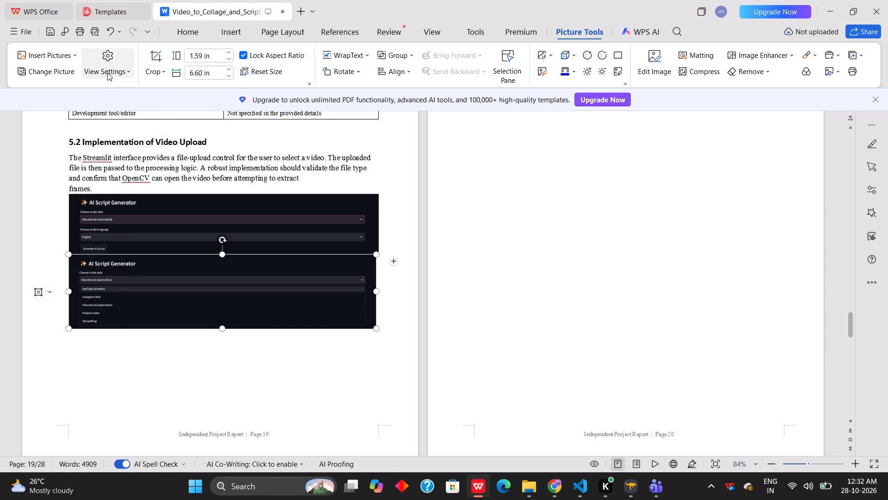
pyautogui.click(245, 56)
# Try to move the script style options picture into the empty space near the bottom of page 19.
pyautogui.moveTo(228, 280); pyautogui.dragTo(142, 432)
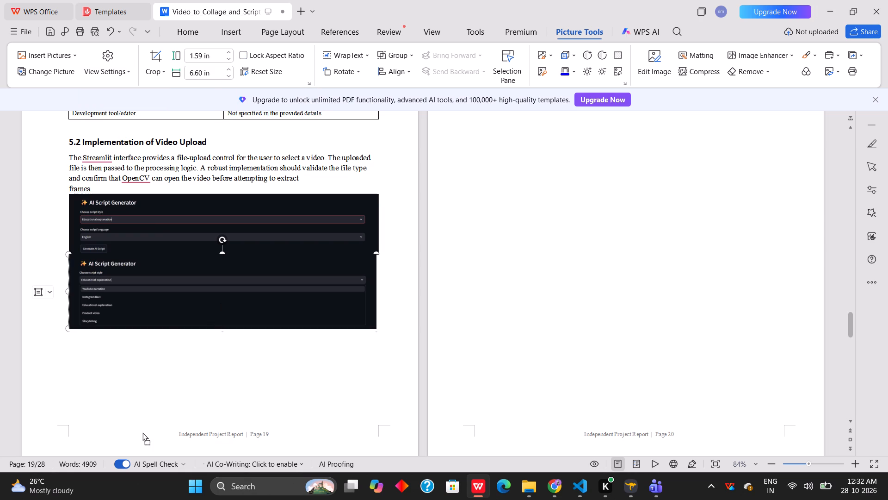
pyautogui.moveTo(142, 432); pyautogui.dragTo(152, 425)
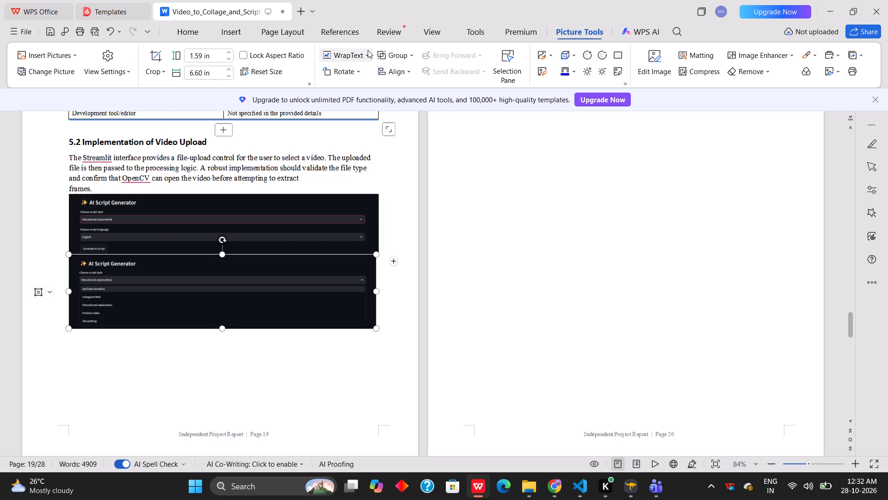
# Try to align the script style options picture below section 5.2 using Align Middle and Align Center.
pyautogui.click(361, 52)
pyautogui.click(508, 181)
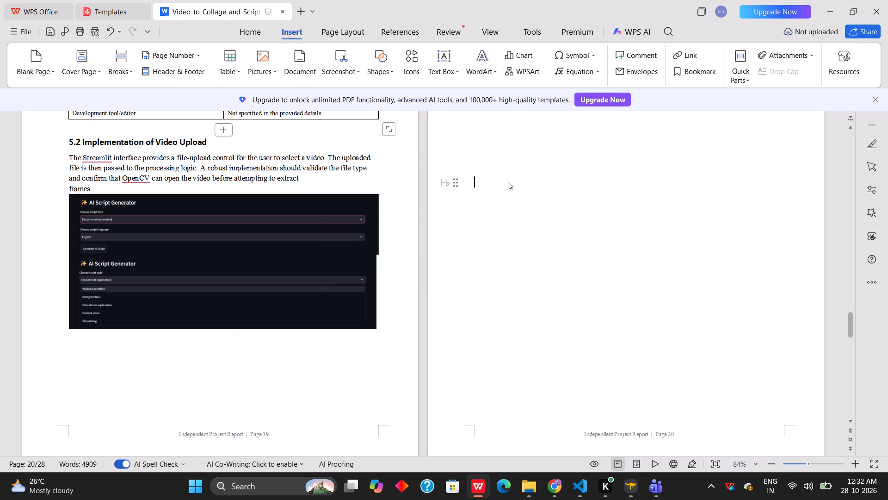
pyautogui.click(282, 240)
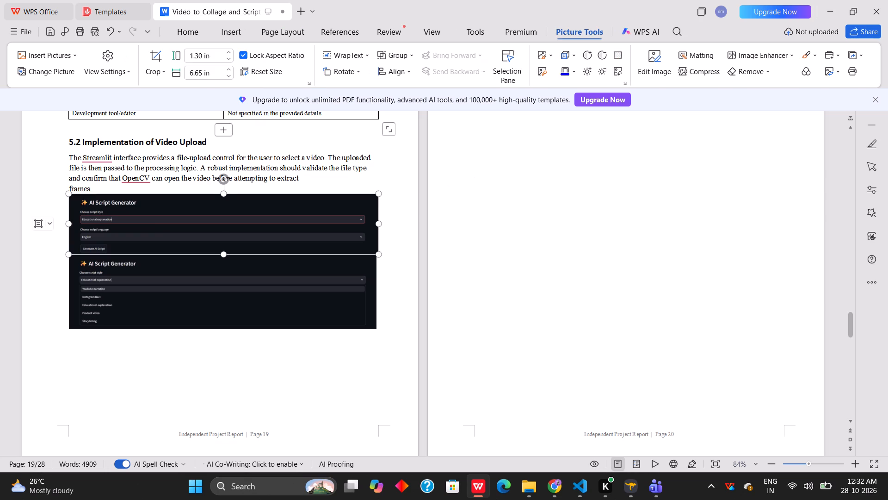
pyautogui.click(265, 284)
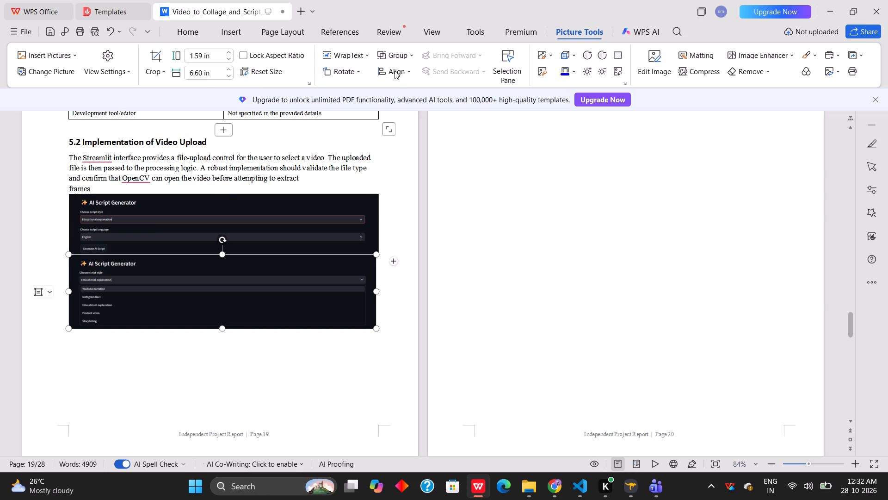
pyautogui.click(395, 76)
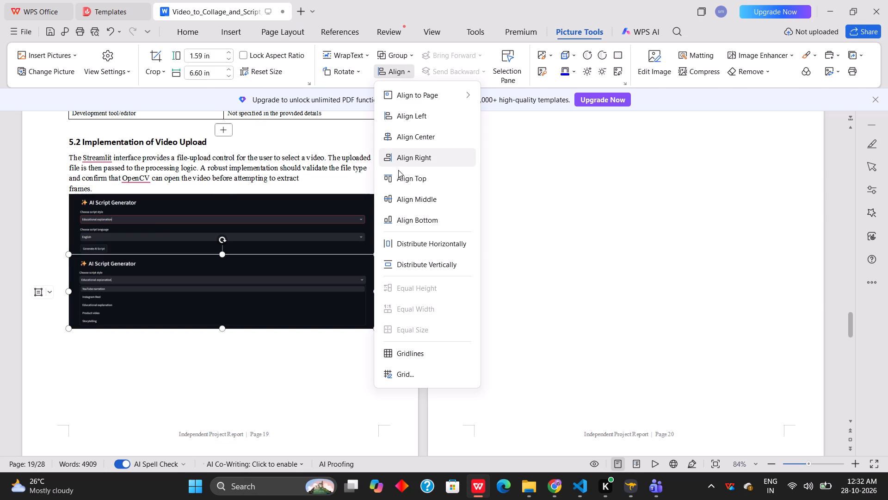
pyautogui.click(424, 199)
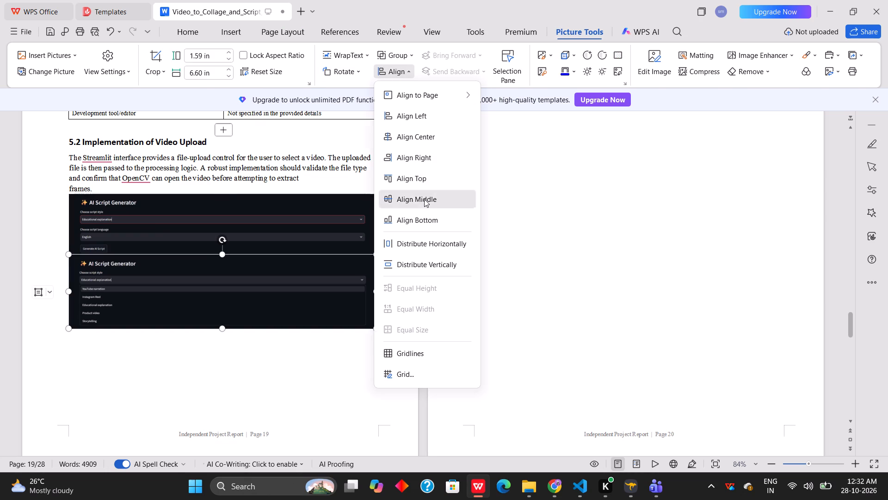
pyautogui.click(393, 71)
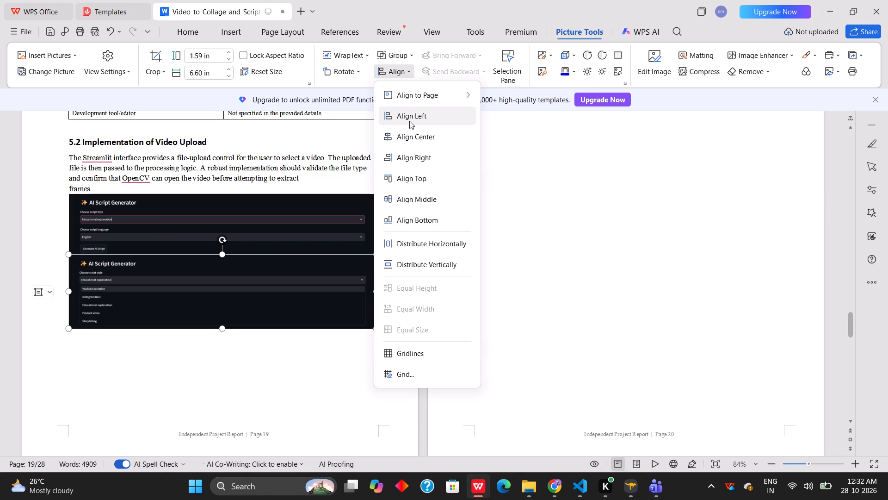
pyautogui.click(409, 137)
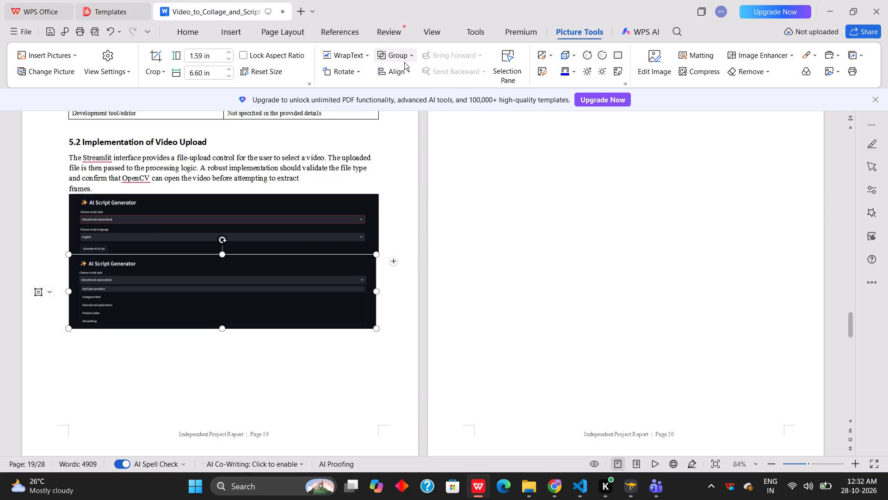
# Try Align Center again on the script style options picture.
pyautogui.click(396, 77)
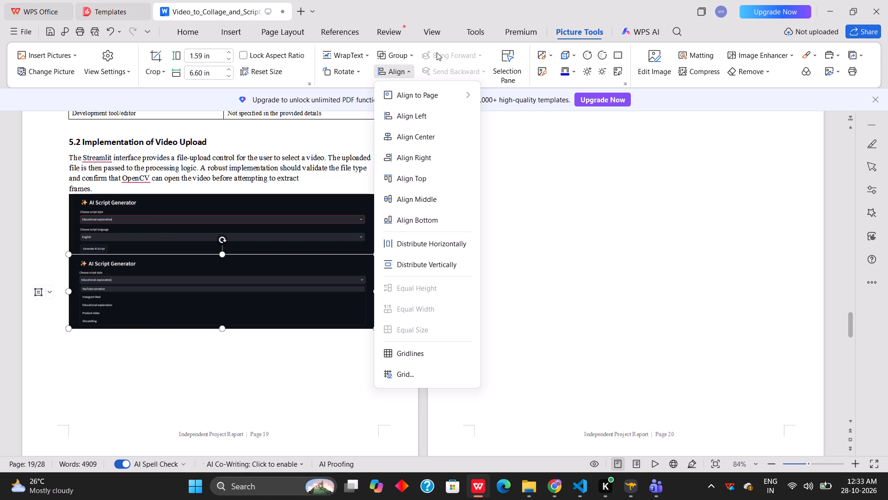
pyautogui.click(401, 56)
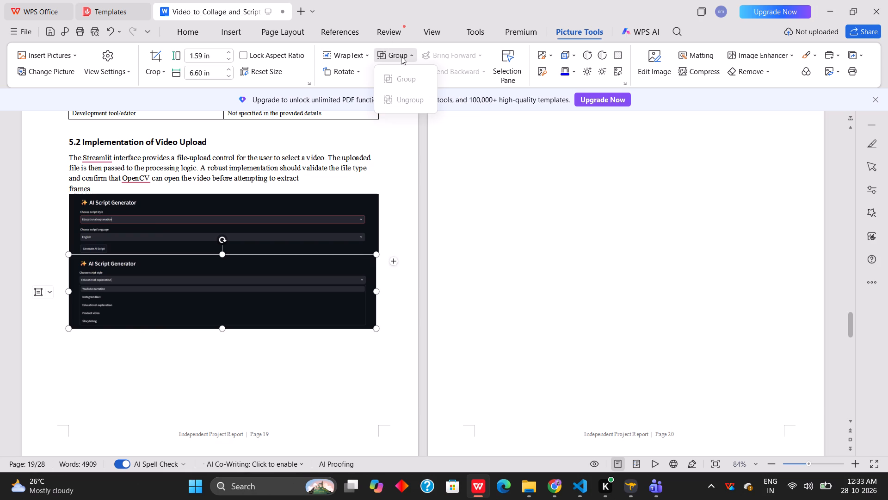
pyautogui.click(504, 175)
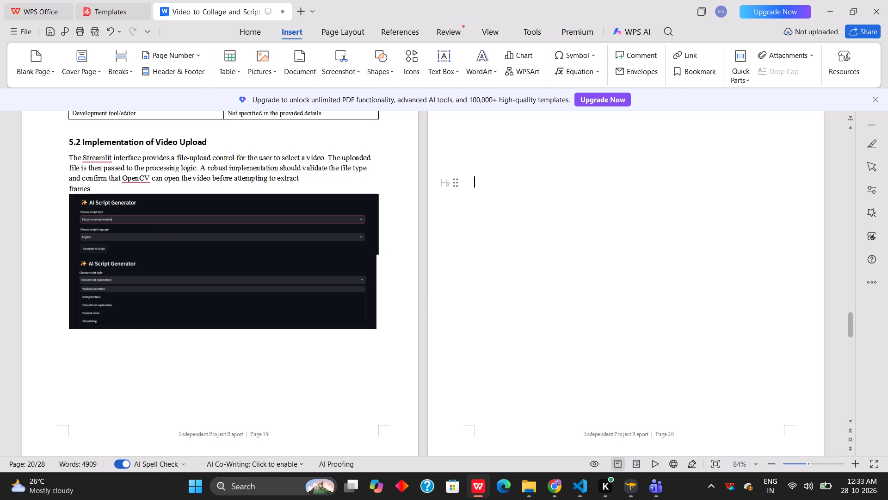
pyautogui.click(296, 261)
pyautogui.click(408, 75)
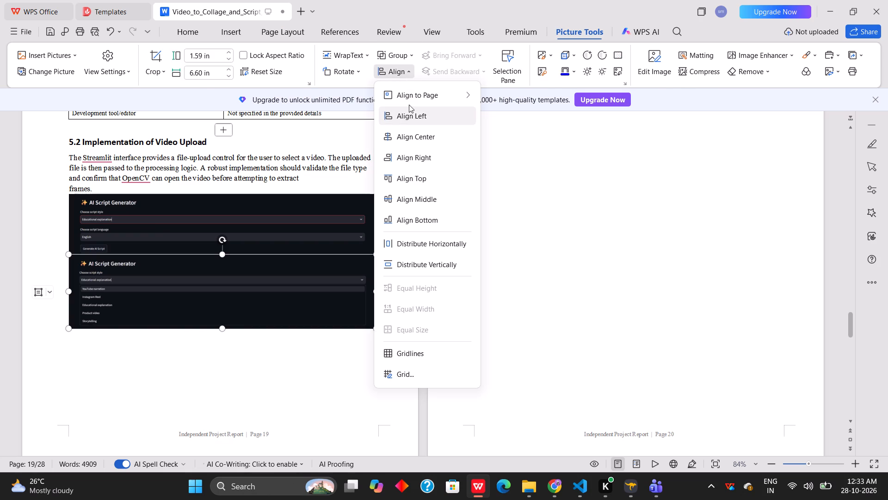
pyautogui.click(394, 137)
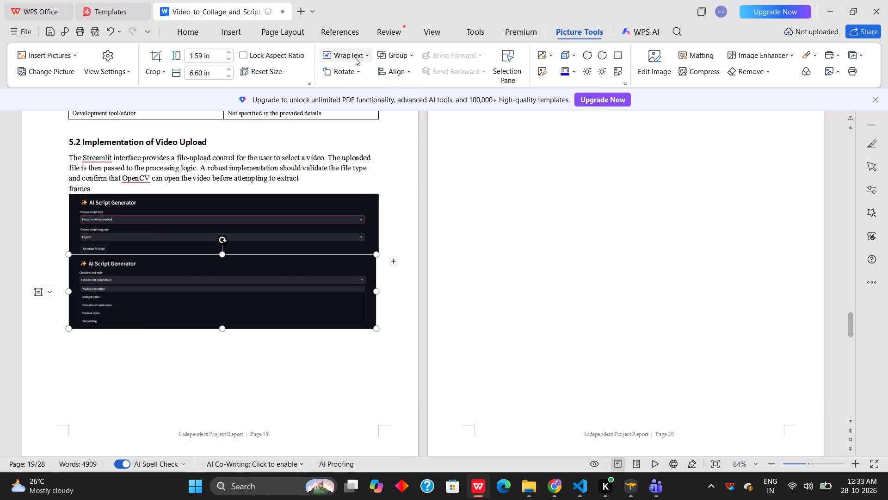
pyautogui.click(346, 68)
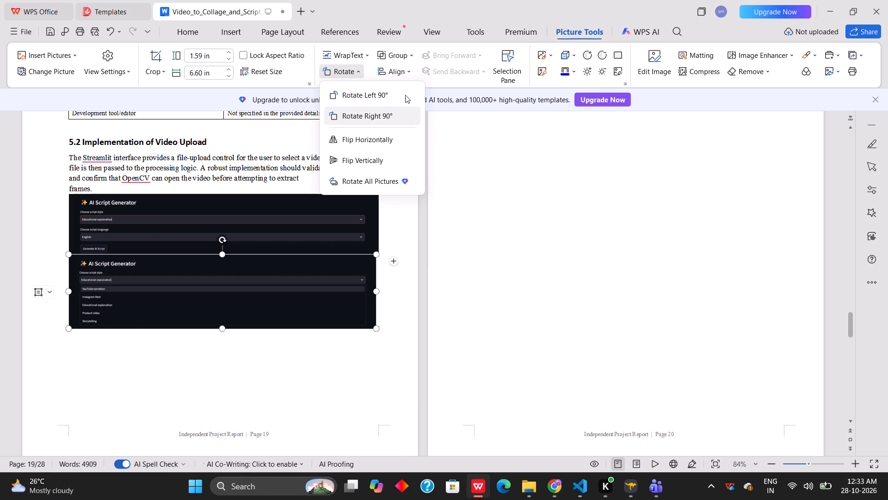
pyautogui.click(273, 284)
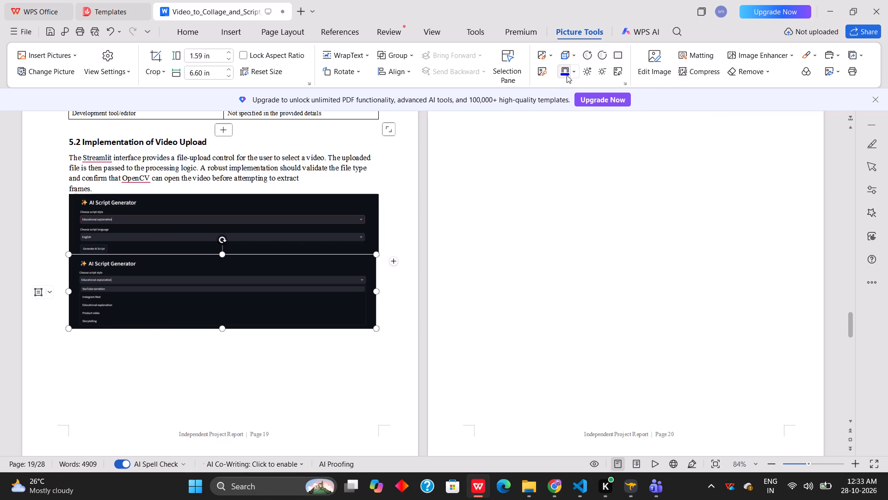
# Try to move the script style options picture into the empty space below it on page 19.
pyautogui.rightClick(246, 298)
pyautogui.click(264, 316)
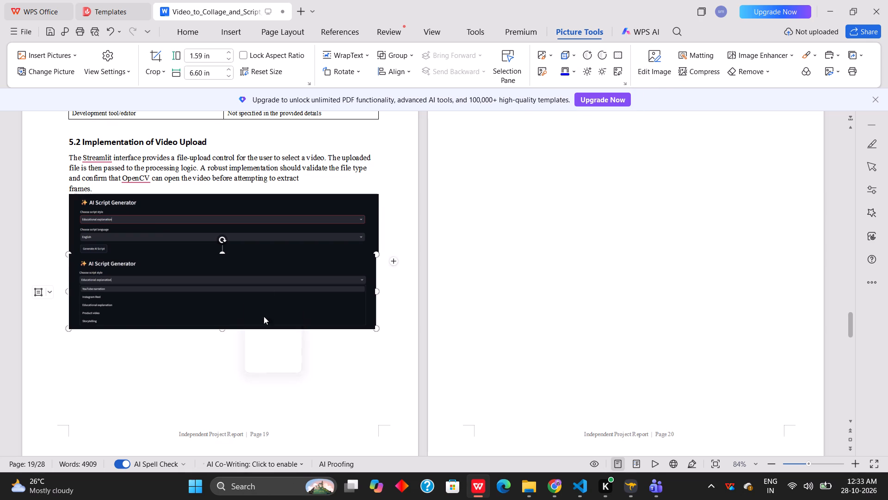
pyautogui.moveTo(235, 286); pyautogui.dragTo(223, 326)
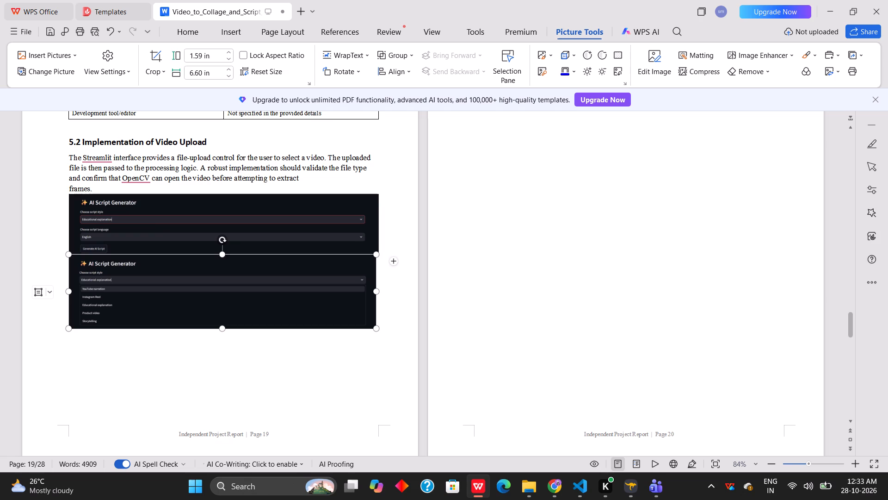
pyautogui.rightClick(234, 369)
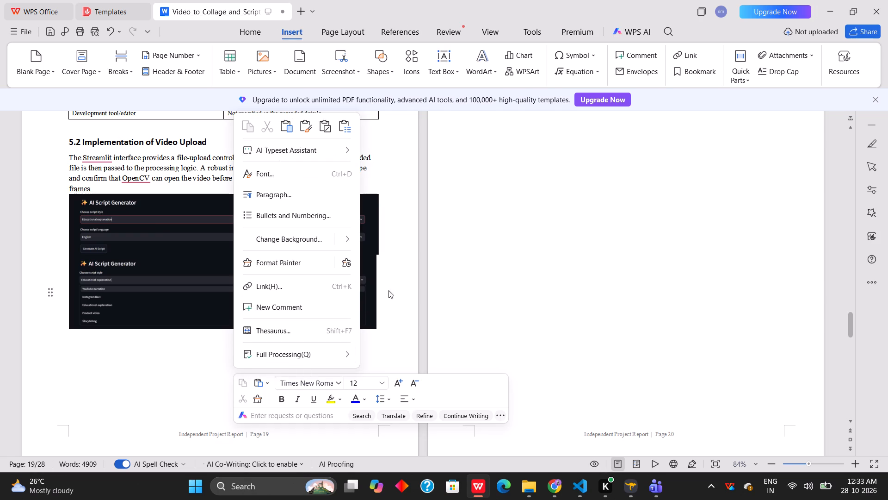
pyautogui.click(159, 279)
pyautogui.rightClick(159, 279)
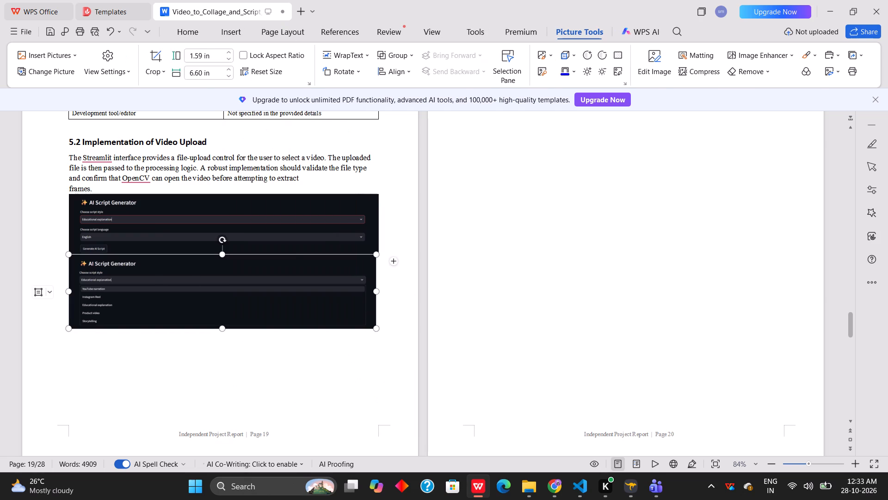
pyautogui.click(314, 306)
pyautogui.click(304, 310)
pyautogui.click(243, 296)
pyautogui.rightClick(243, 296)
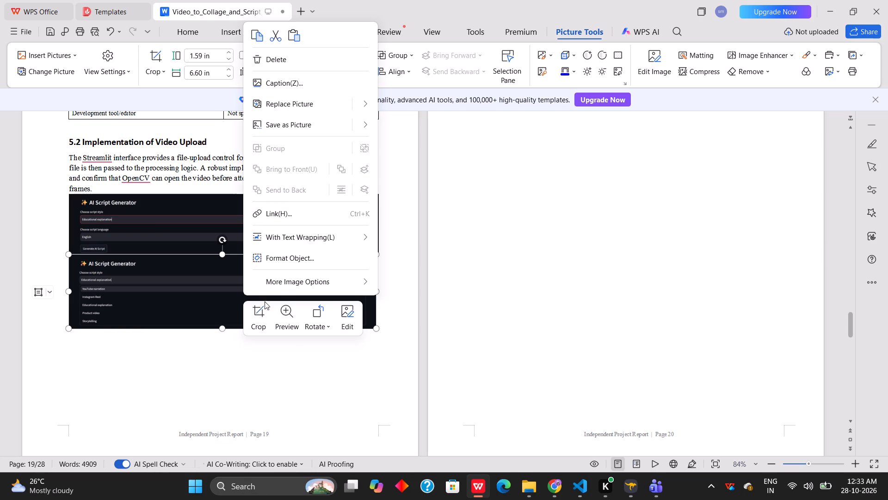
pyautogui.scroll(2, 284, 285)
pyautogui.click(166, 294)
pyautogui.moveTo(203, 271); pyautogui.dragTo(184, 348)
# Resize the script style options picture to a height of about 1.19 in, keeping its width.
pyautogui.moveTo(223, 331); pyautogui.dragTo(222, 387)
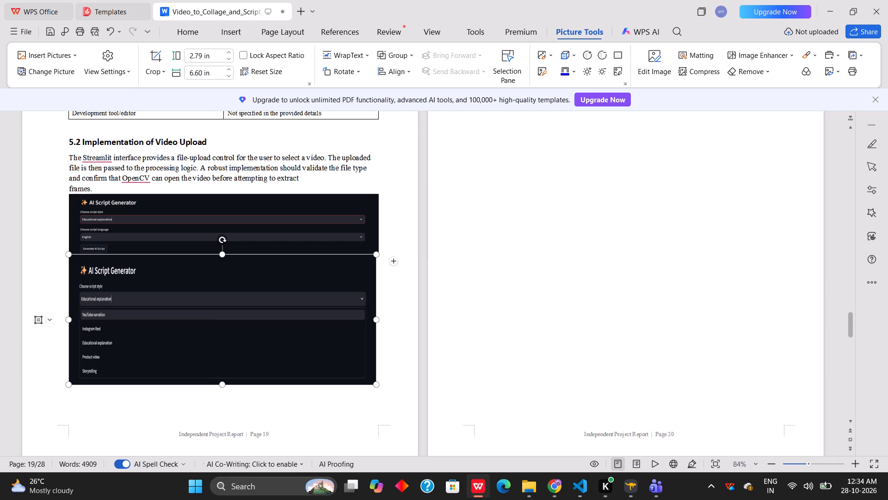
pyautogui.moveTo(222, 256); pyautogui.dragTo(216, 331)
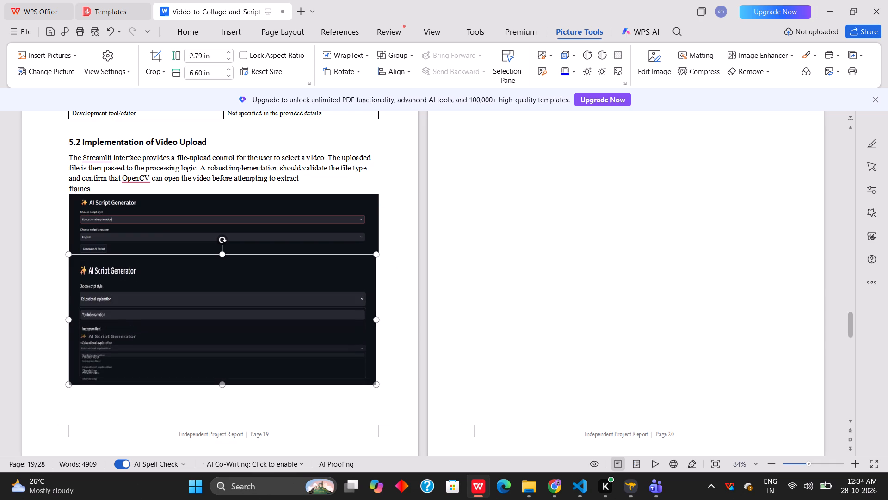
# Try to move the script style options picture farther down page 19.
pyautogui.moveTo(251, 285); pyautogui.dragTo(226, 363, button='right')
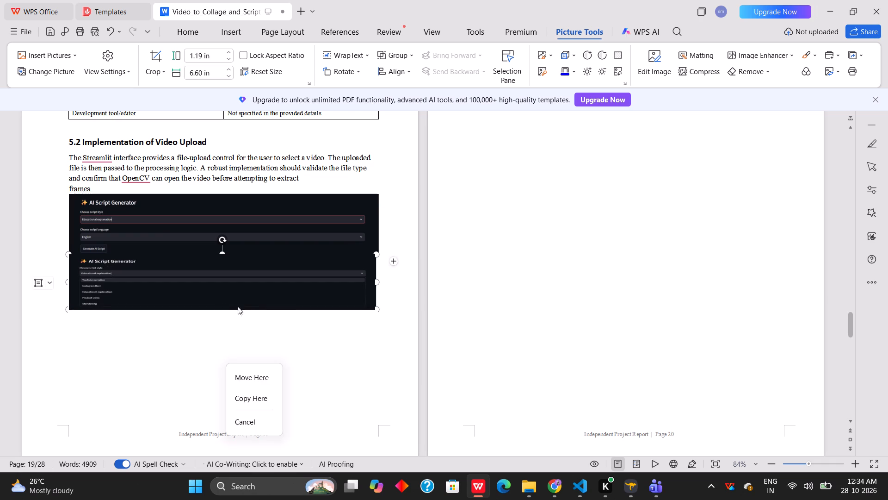
# Reset the paragraph format of the paragraph holding the script style options picture.
pyautogui.click(52, 281)
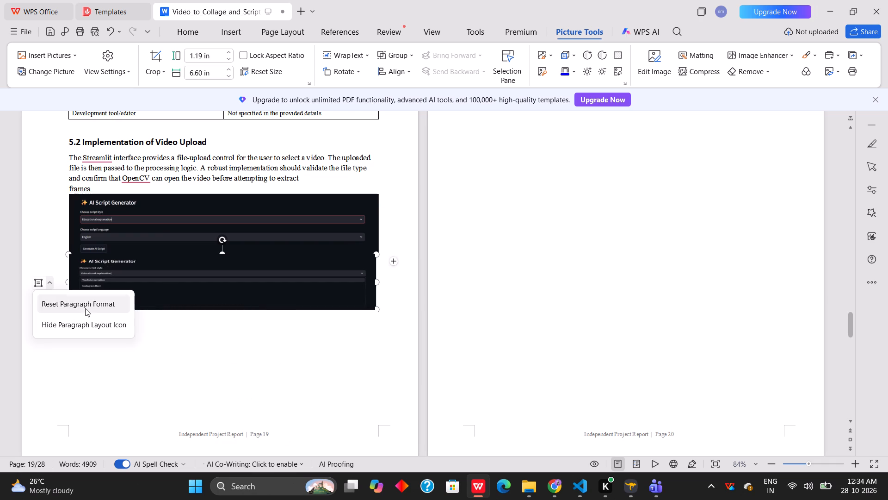
pyautogui.click(110, 303)
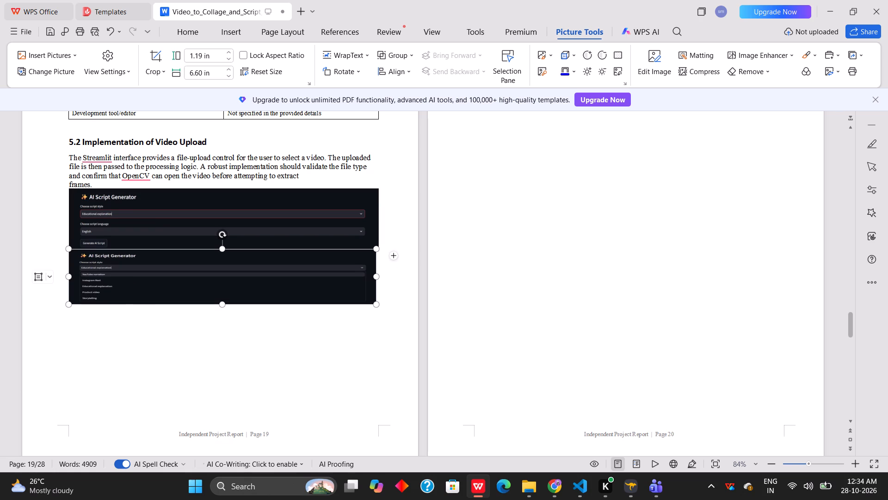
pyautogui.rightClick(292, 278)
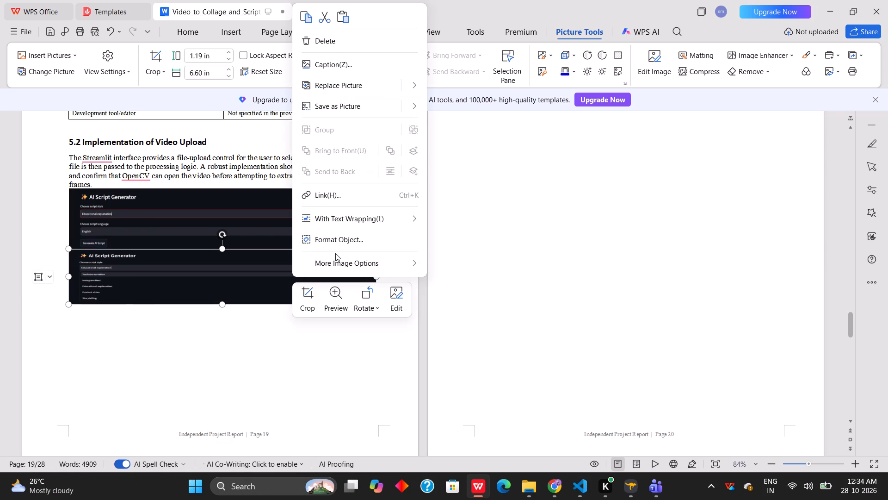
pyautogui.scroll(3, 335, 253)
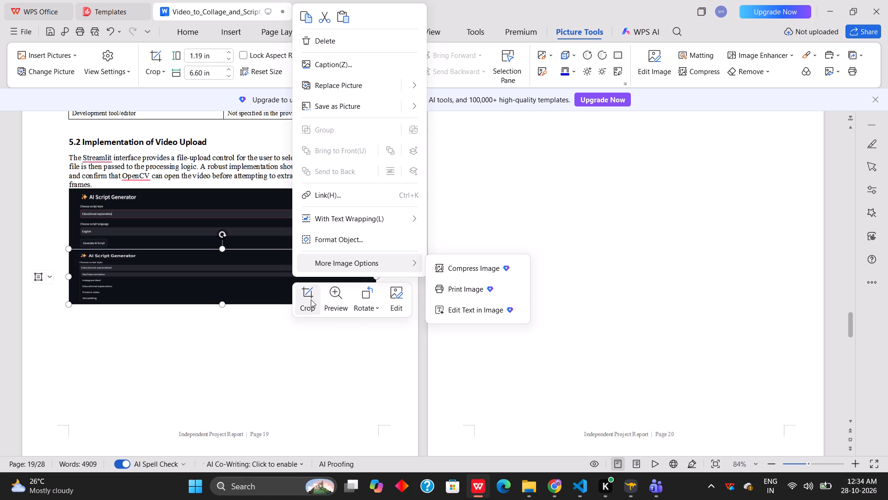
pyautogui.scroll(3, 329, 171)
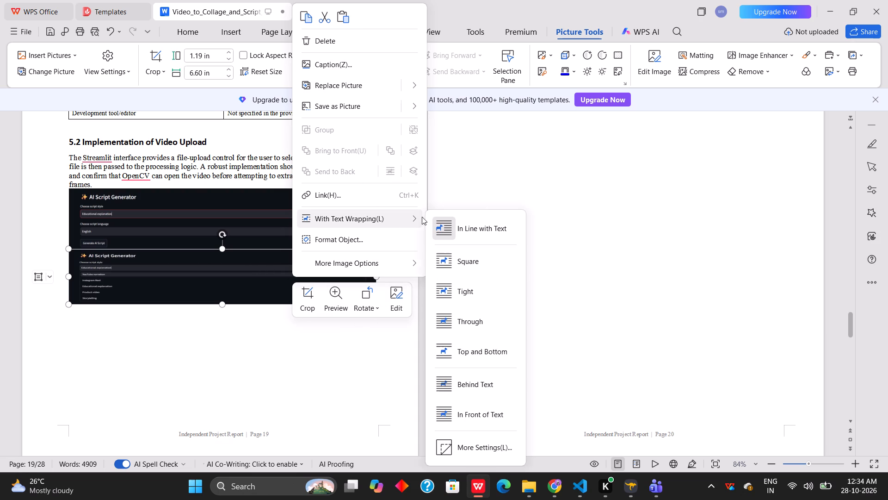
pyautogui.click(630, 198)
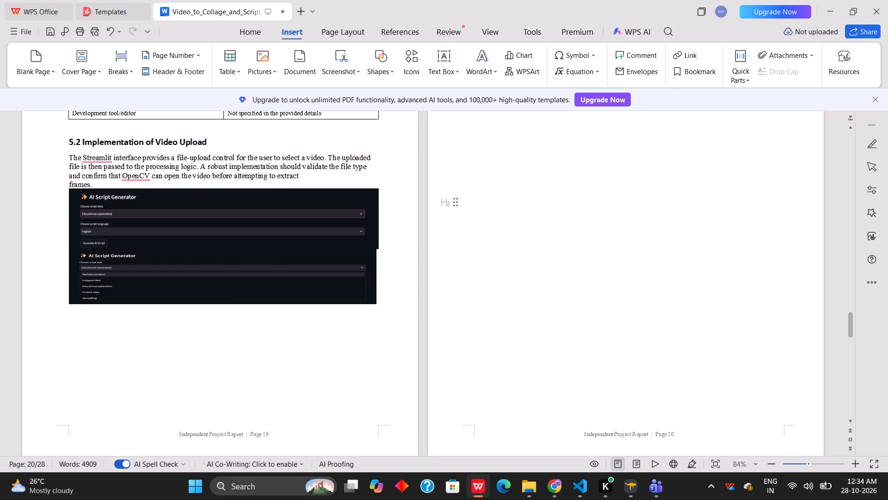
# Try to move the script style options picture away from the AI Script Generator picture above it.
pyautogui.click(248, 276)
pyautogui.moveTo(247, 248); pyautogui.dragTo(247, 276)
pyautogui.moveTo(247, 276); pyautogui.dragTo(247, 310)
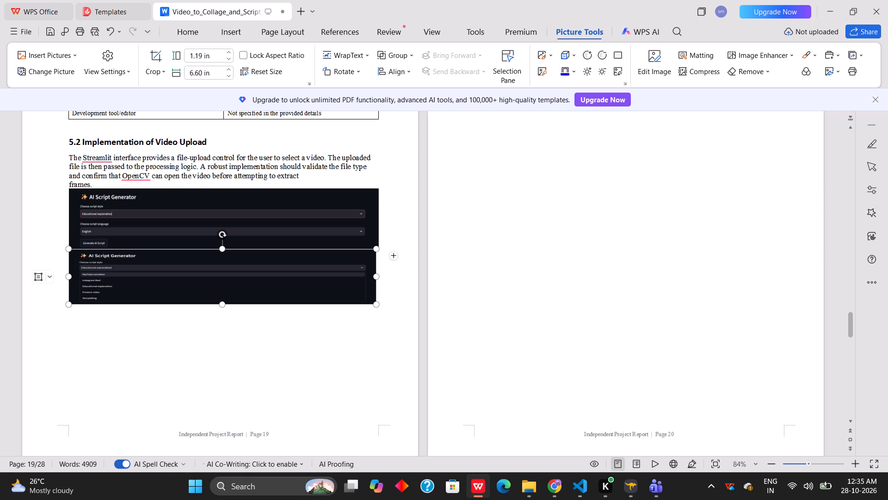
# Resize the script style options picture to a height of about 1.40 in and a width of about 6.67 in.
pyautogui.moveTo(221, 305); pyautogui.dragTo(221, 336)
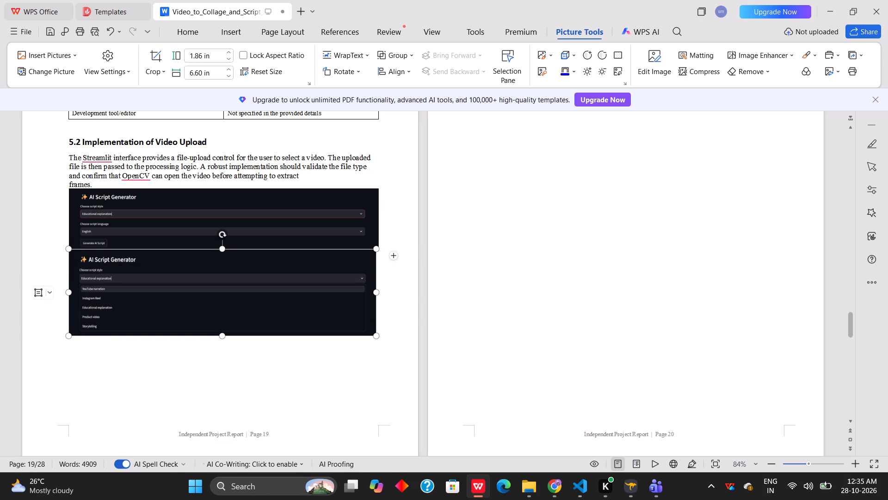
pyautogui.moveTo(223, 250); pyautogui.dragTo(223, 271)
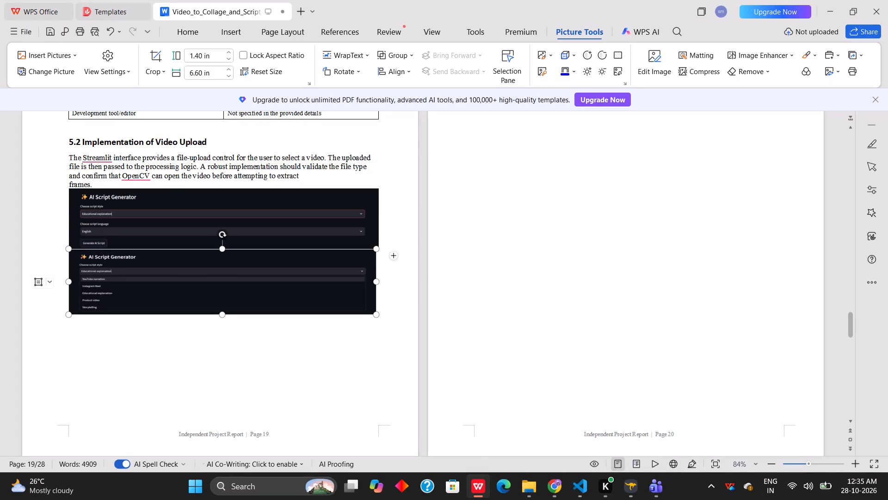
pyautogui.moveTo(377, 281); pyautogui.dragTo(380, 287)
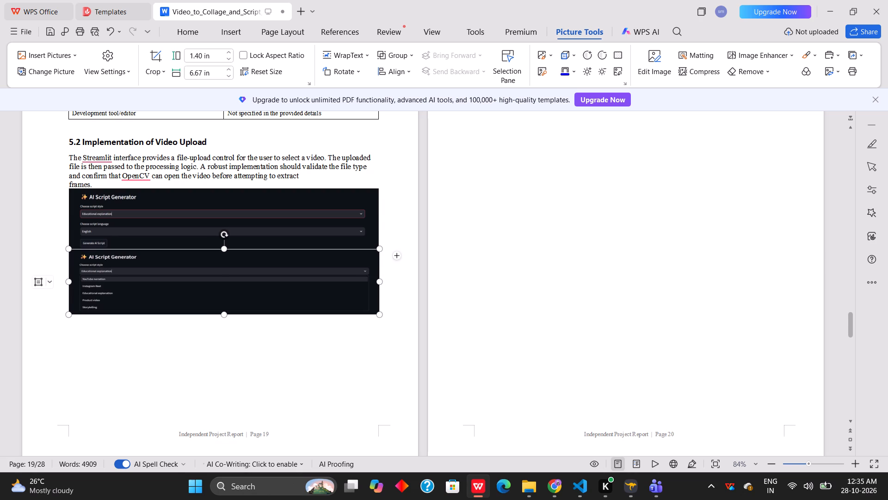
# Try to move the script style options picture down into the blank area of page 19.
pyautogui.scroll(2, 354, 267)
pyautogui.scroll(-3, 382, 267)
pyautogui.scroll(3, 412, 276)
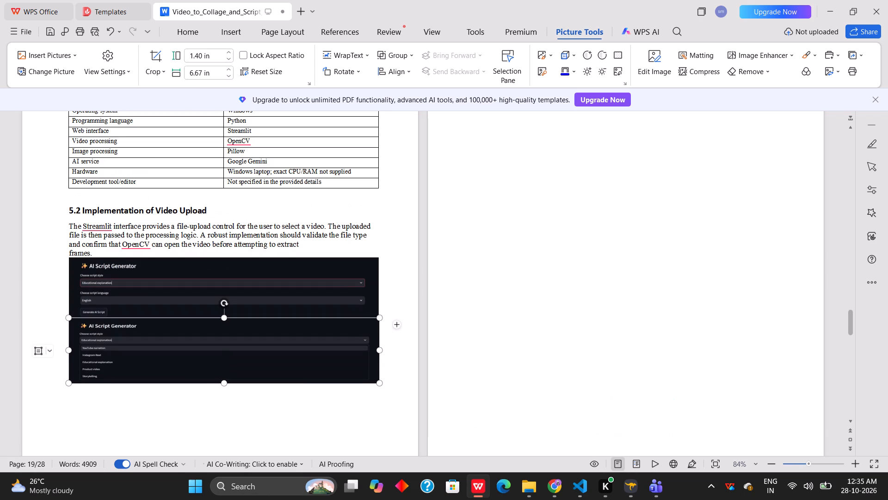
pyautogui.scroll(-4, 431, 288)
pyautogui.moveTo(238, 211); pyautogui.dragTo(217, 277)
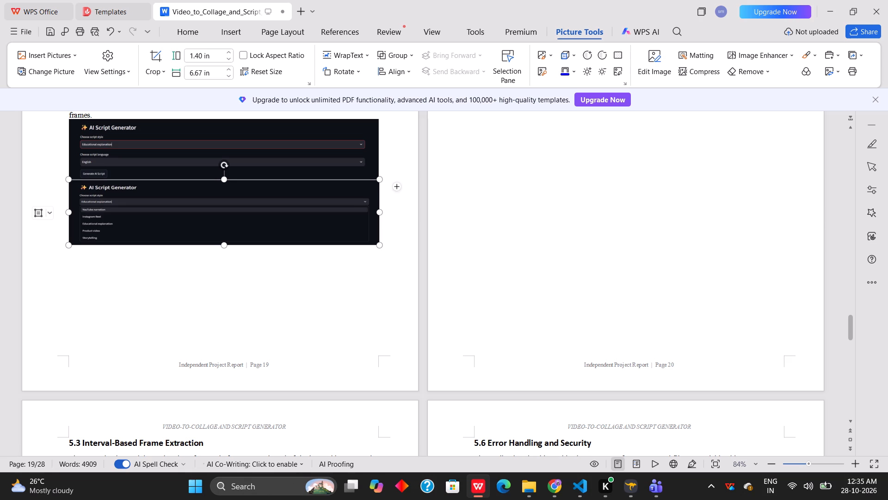
# Delete the script style options picture from below section 5.2.
pyautogui.click(234, 212)
pyautogui.press('Delete')
pyautogui.scroll(1, 268, 287)
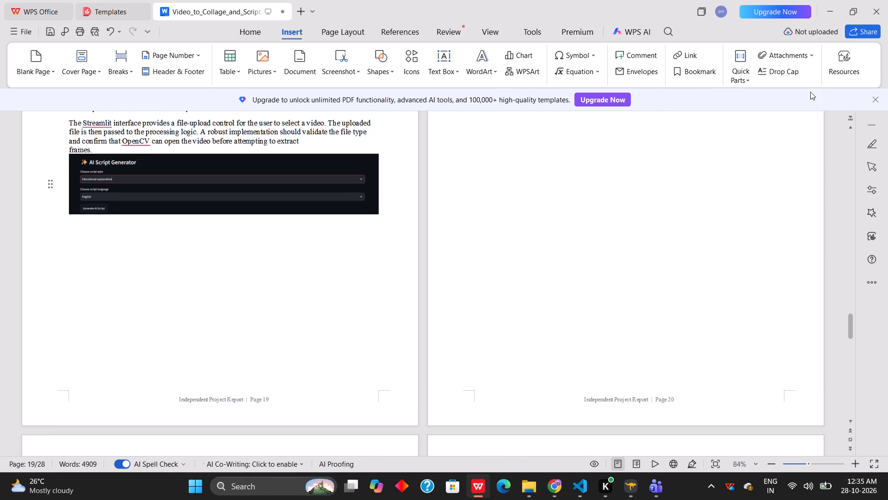
pyautogui.scroll(1, 857, 108)
# Show the desktop.
pyautogui.click(882, 490)
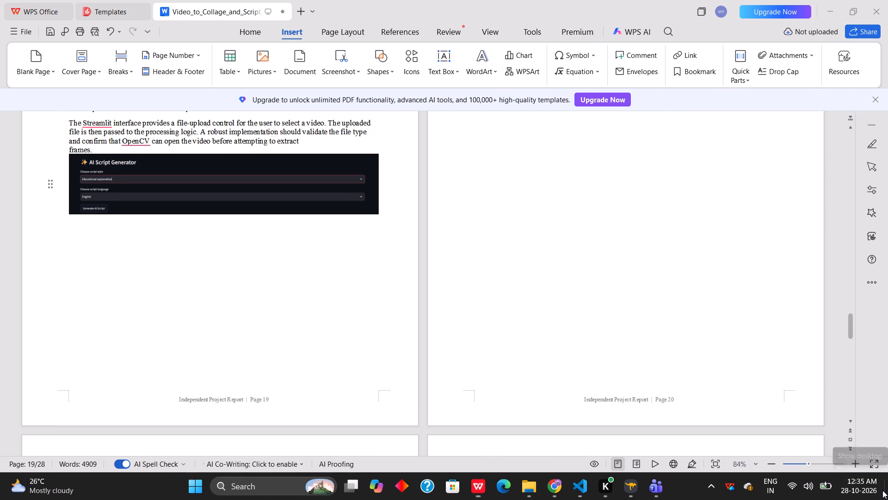